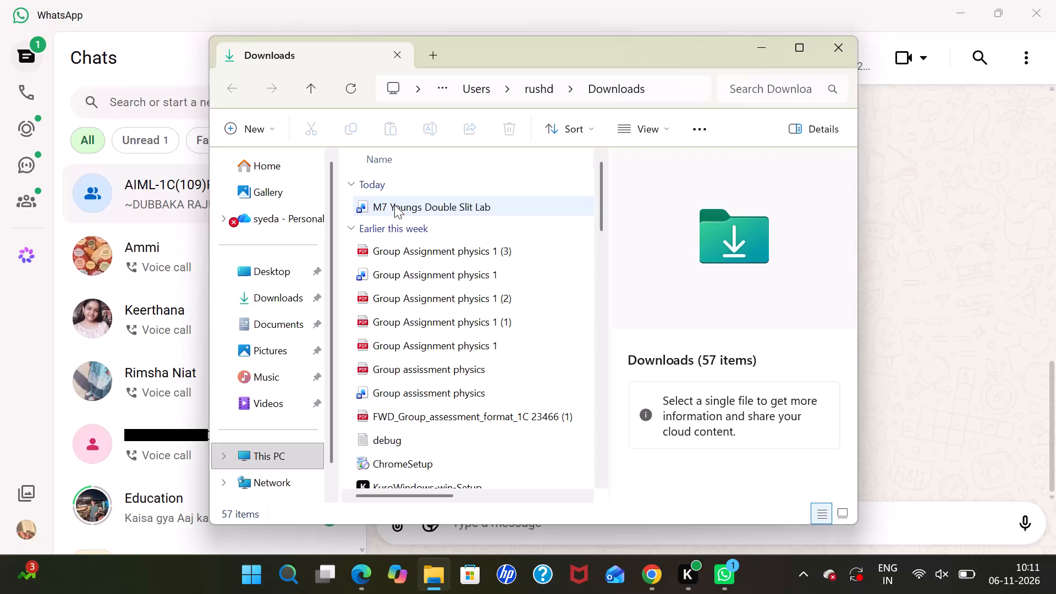
Open the M7 Youngs Double Slit Lab document from the Downloads folder.
double_click(394, 205)
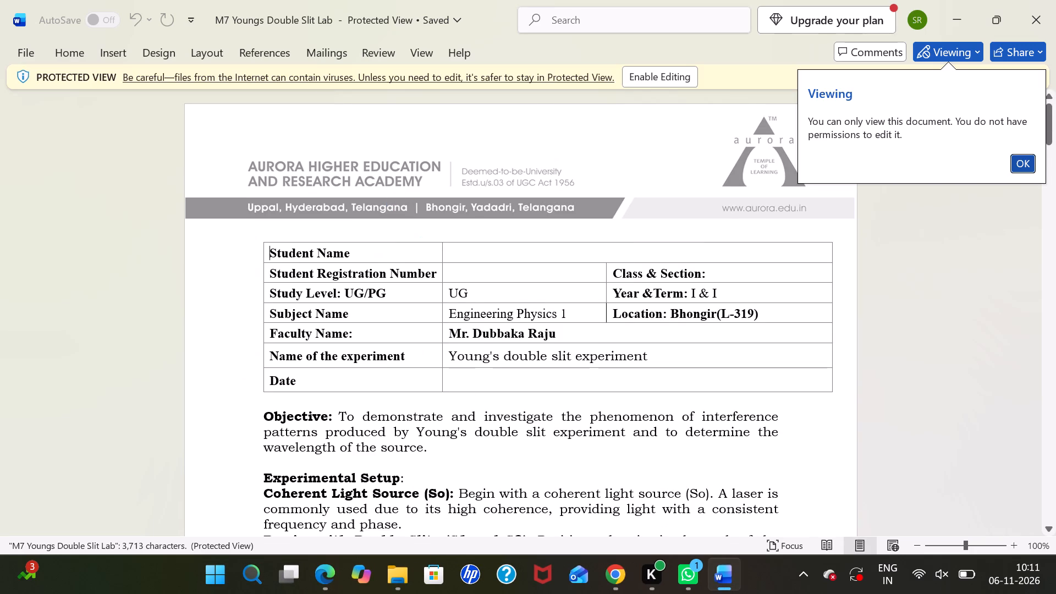
Look through the whole lab document, from the student details table to the last page.
scroll(212, 362, down, 5)
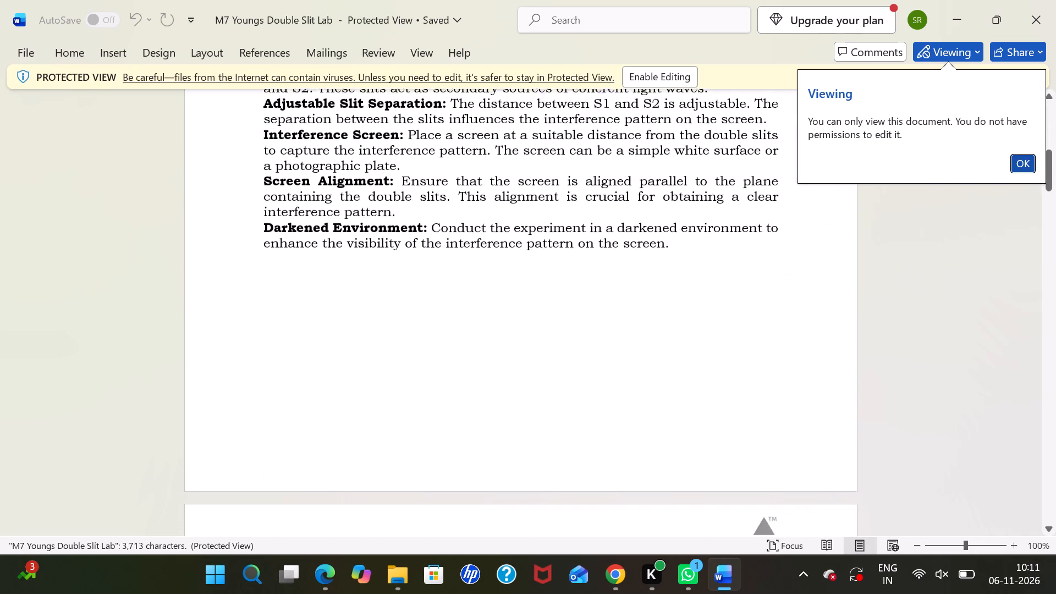
scroll(212, 362, down, 8)
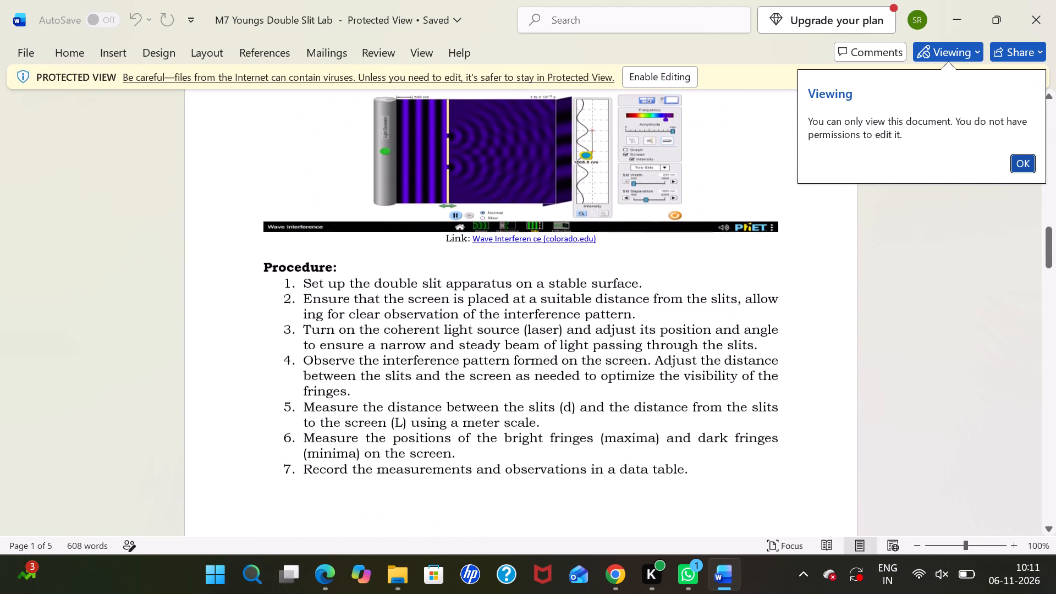
scroll(212, 362, down, 1)
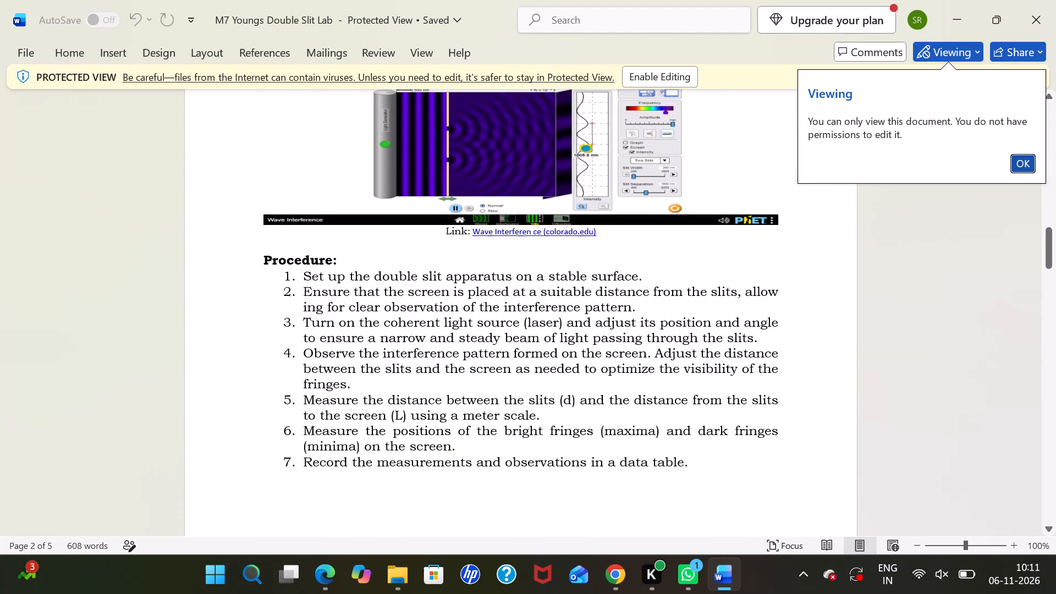
scroll(212, 362, down, 10)
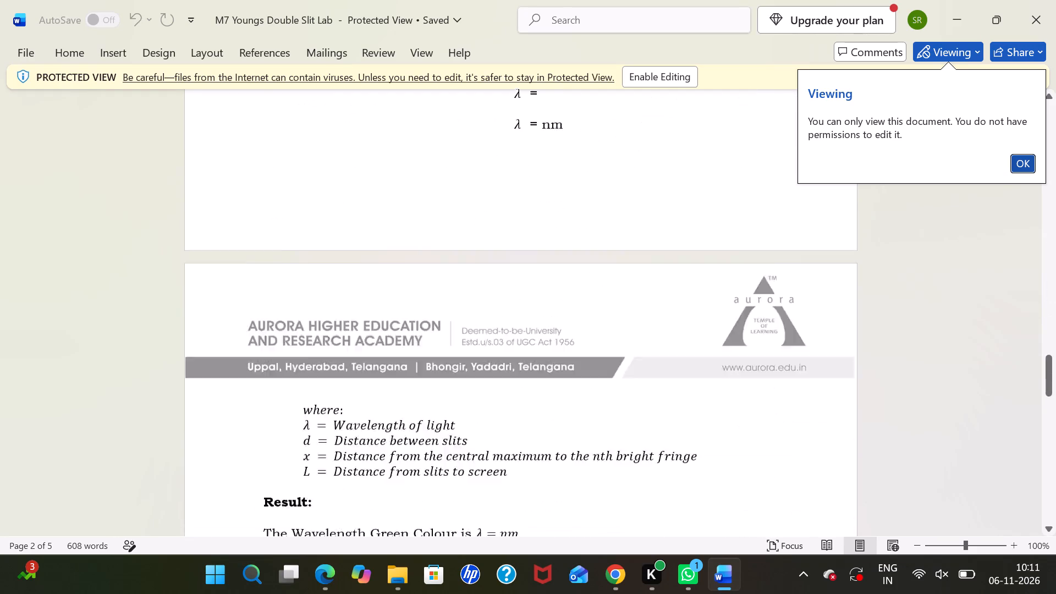
scroll(212, 362, down, 12)
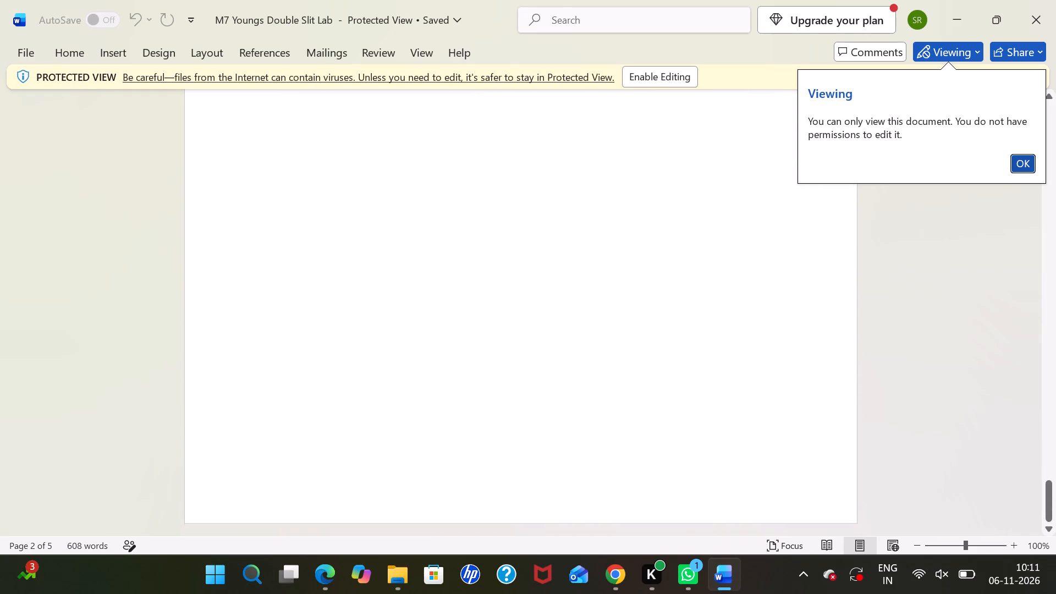
scroll(212, 362, down, 3)
scroll(212, 362, up, 7)
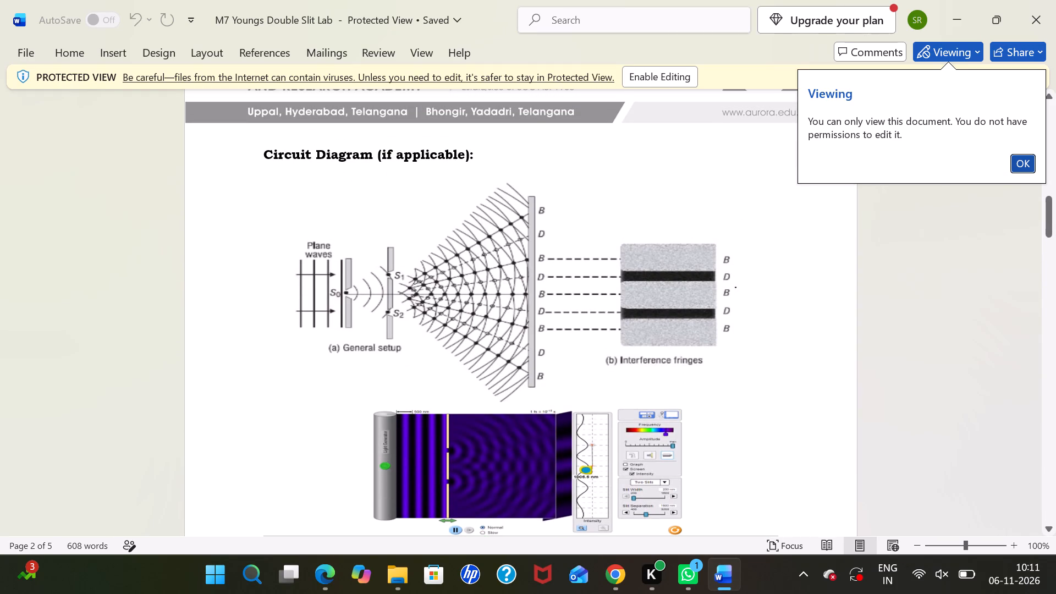
Dismiss the viewing-only notice and enable editing for the lab document.
click(1021, 163)
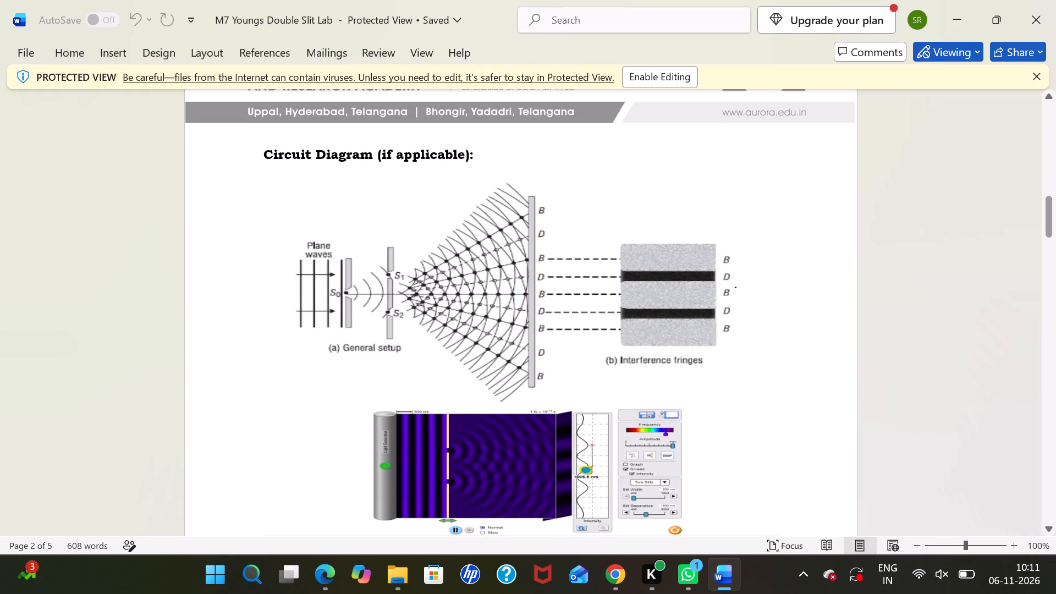
scroll(814, 212, up, 11)
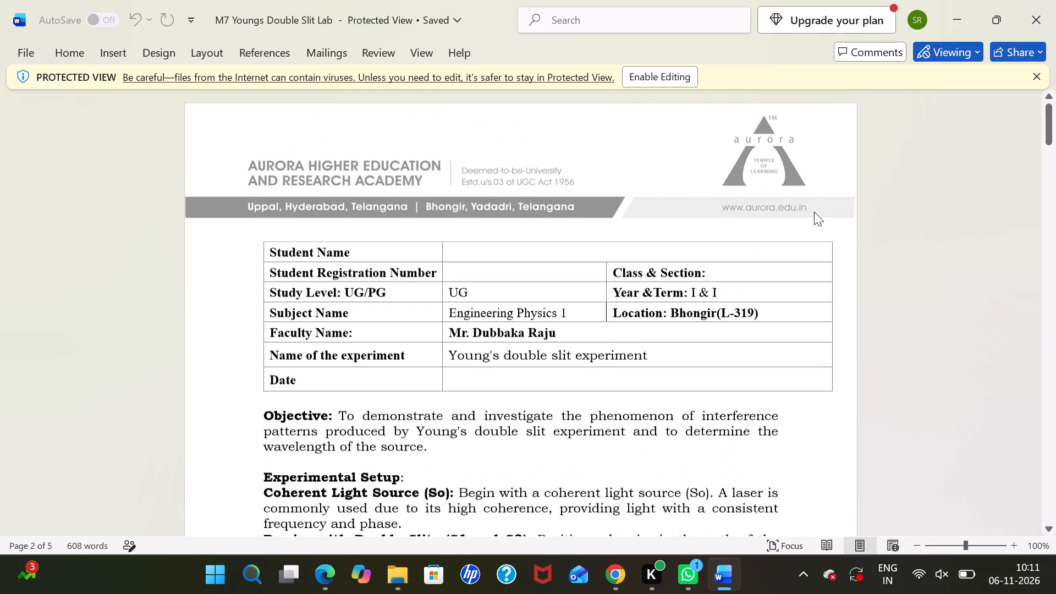
click(670, 70)
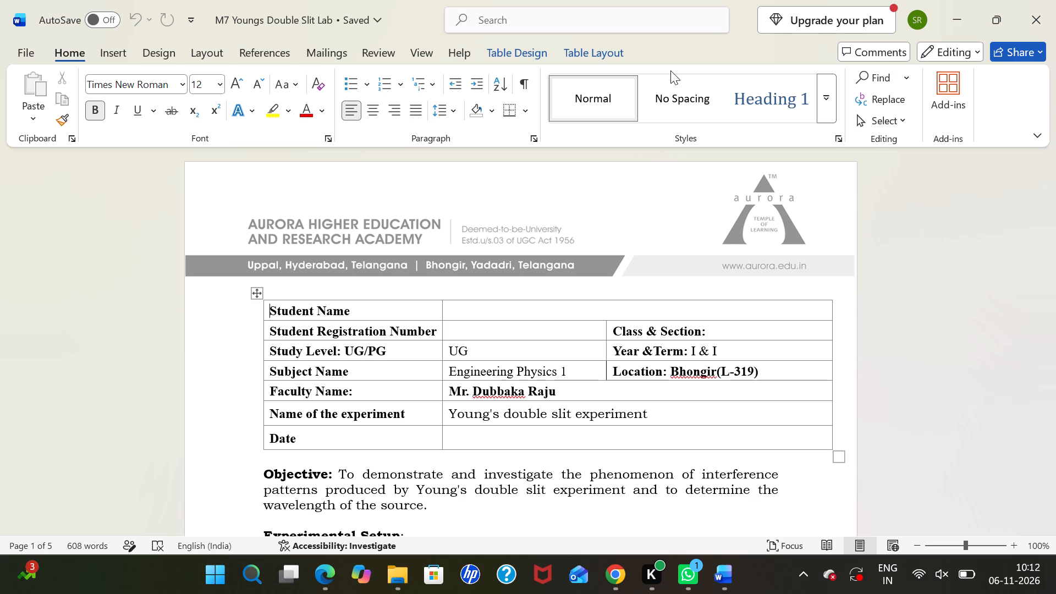
Review the lab document's procedure, observation table, wavelength formulas, and result and discussion sections.
scroll(240, 415, down, 1)
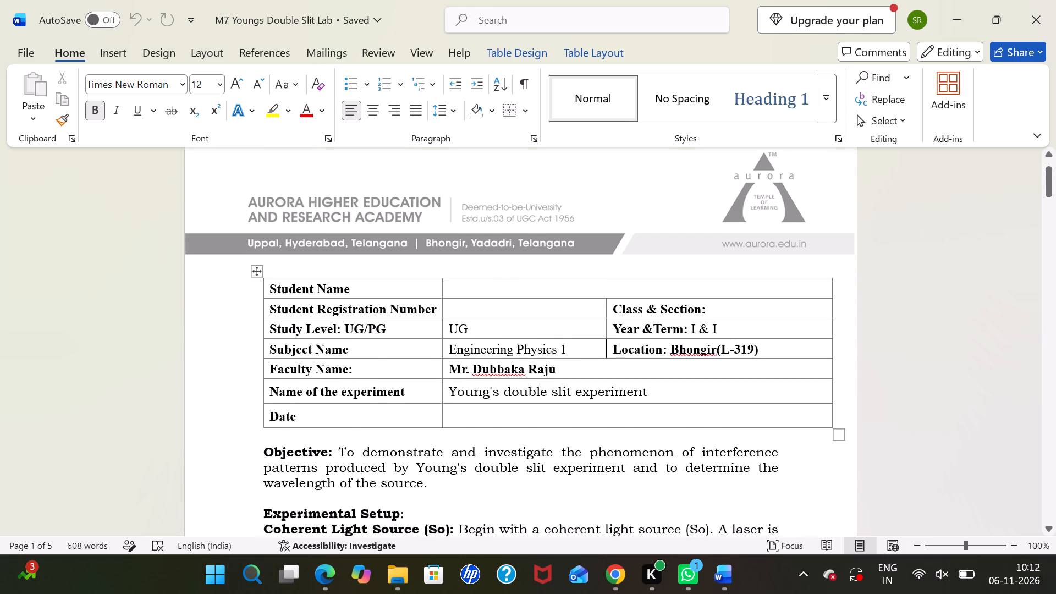
scroll(240, 415, down, 7)
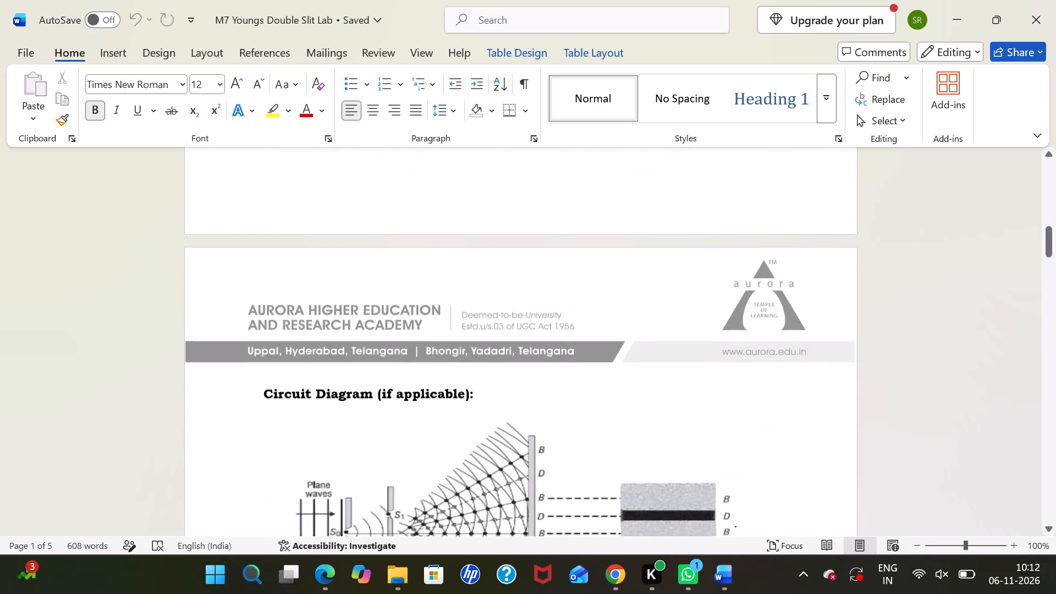
scroll(240, 415, down, 8)
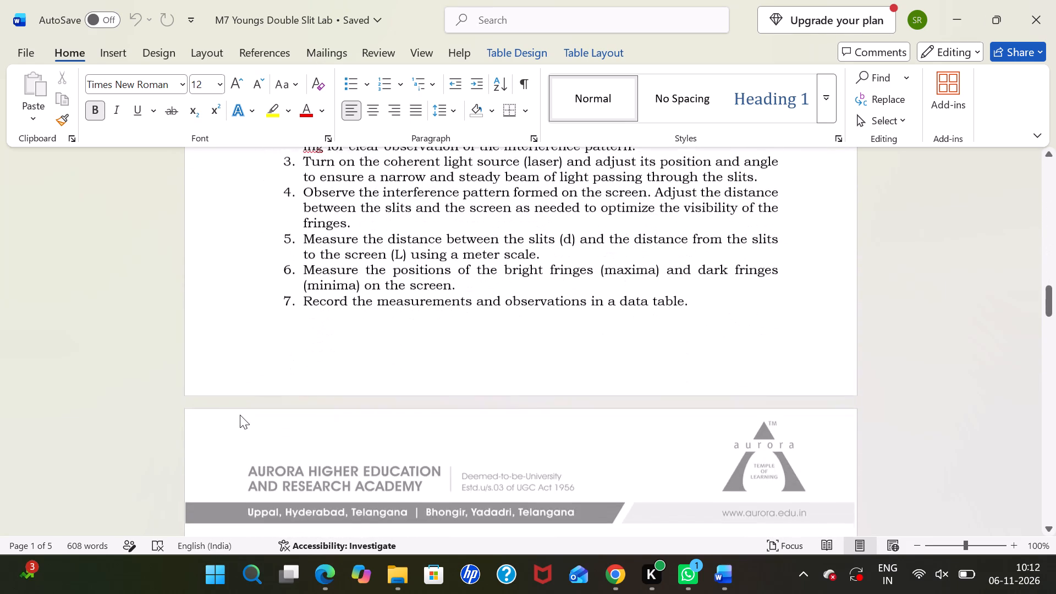
scroll(240, 415, down, 4)
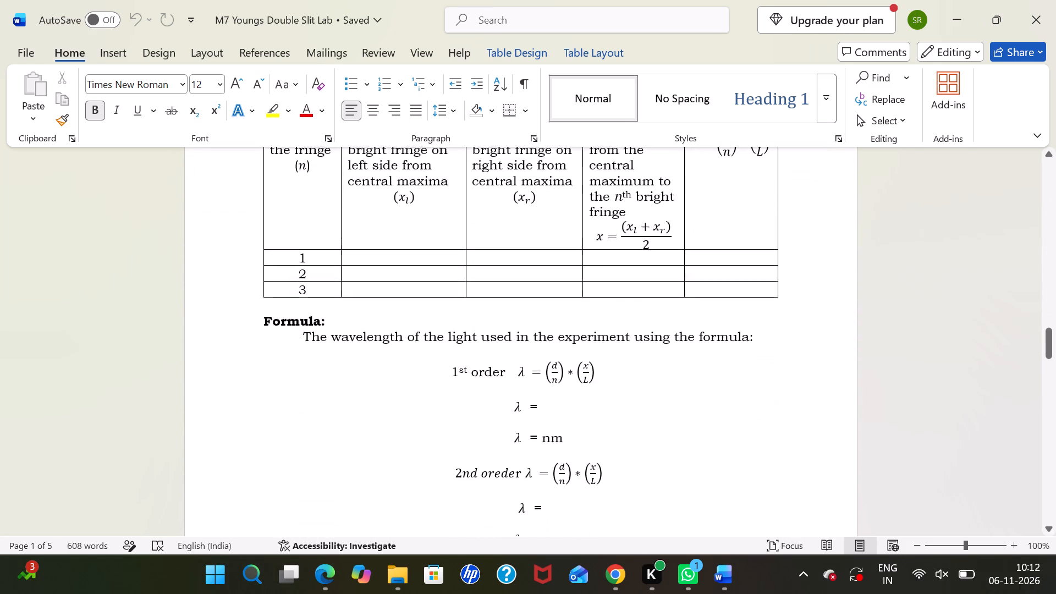
scroll(240, 415, down, 3)
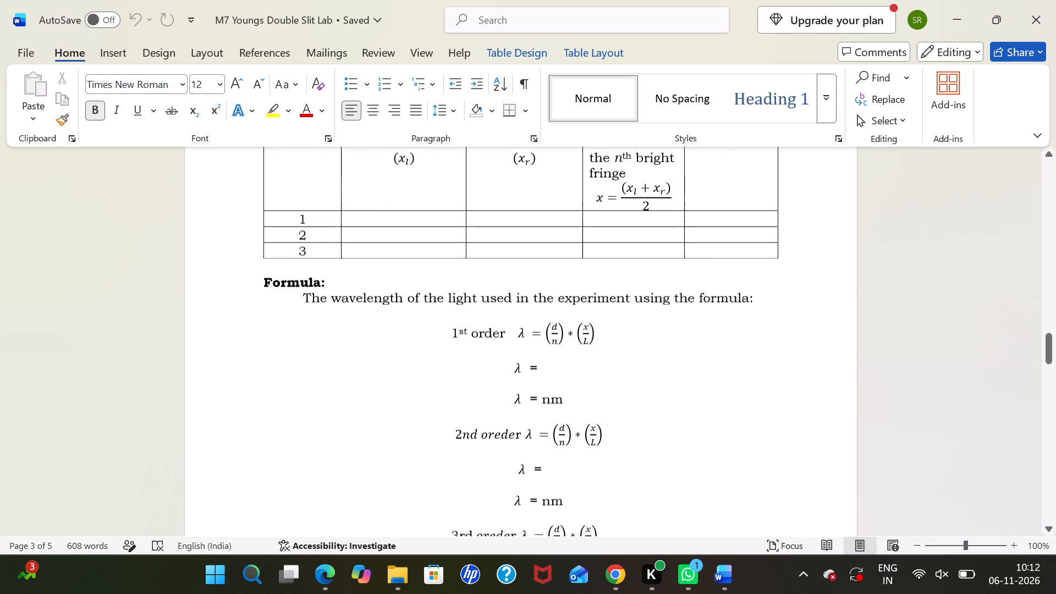
scroll(240, 415, down, 5)
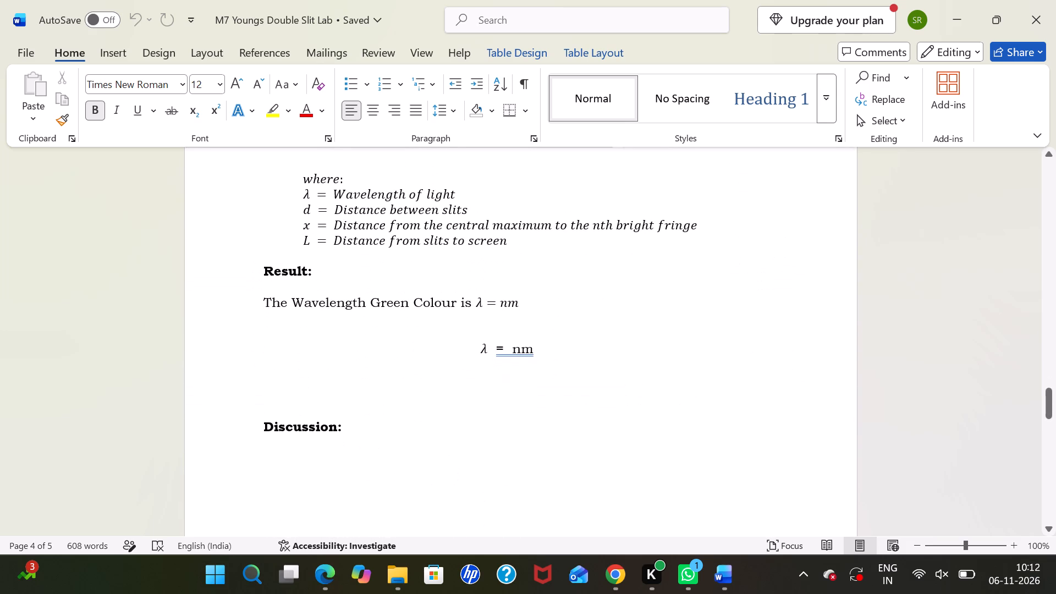
Open the Wave Interference (colorado.edu) hyperlink below the simulation picture, above the Procedure section.
scroll(240, 415, up, 6)
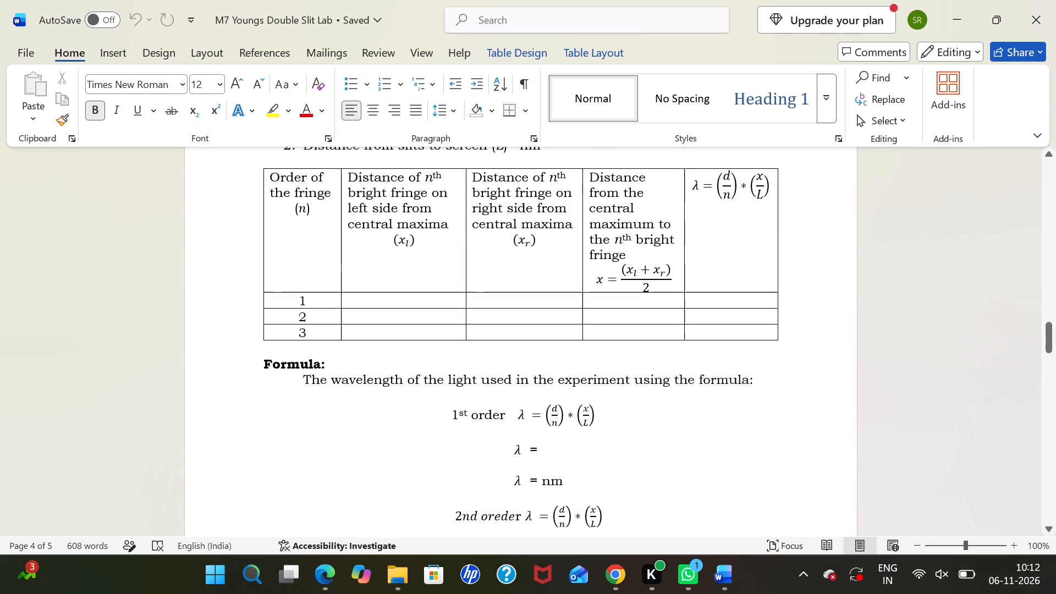
scroll(240, 415, up, 6)
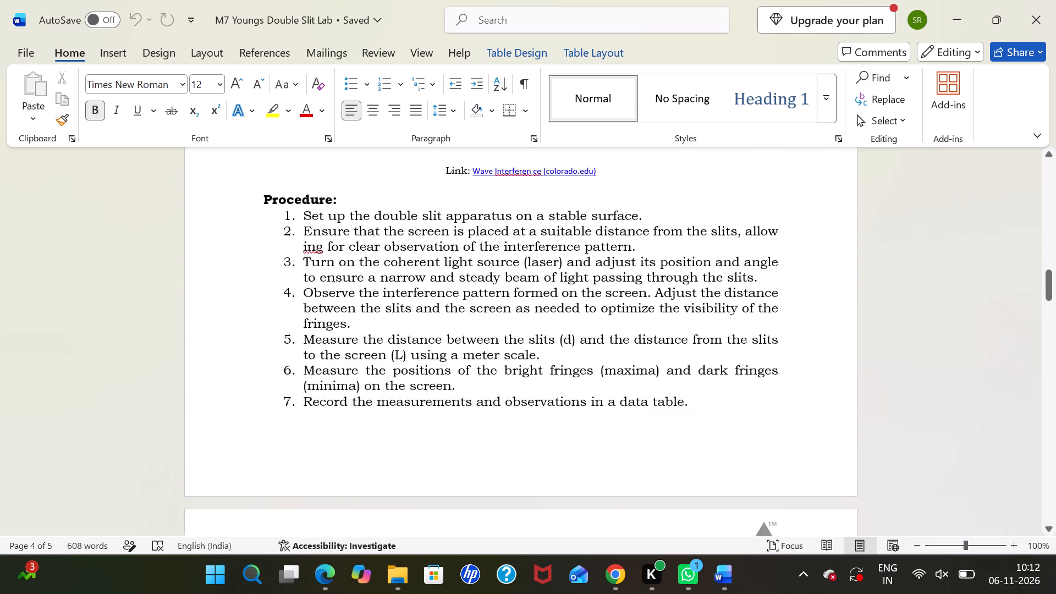
scroll(240, 415, up, 2)
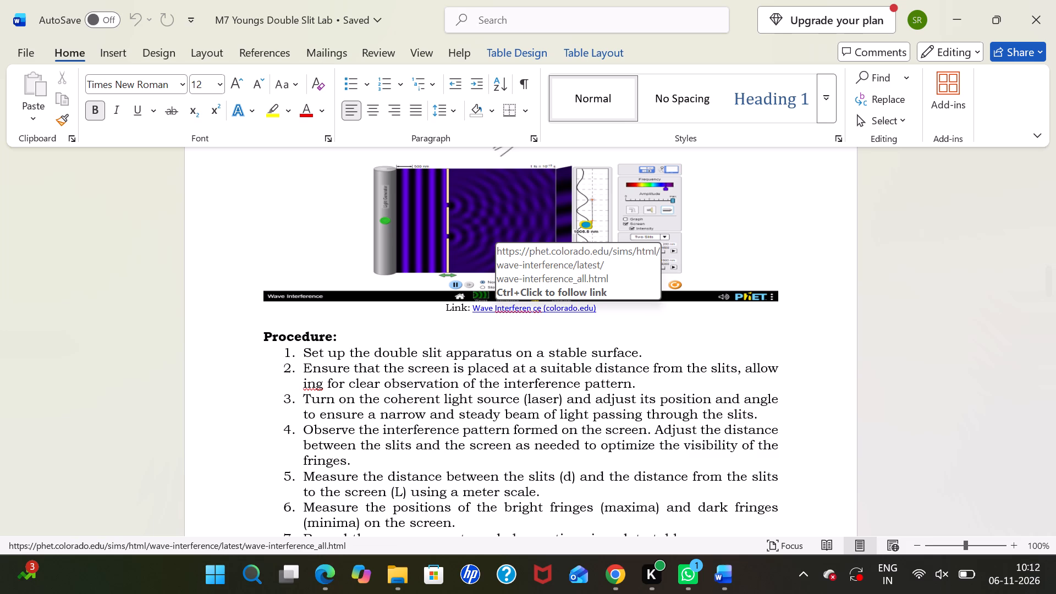
double_click(498, 307)
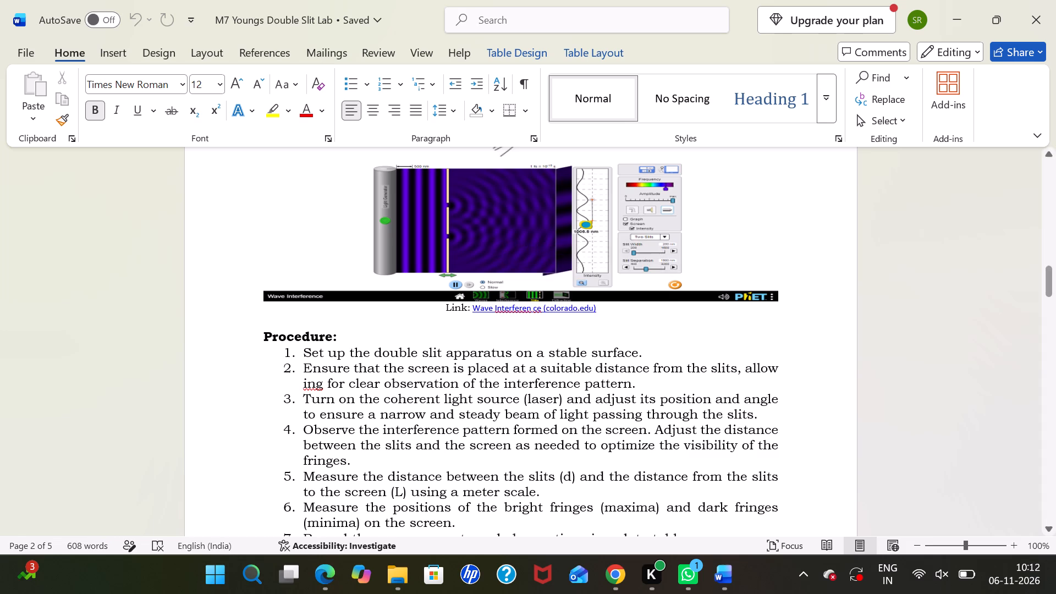
click(460, 320)
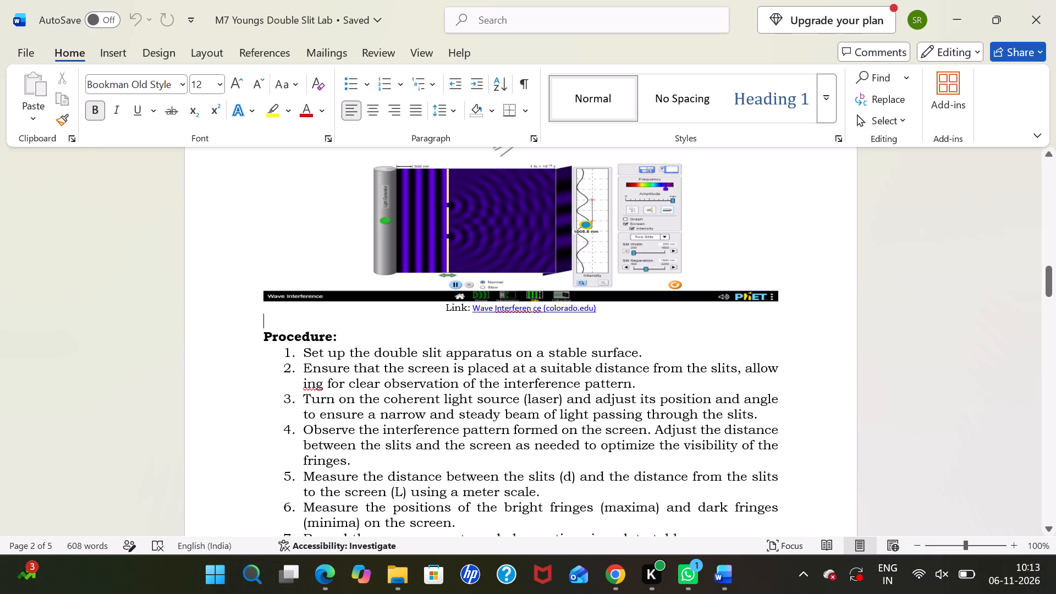
double_click(485, 309)
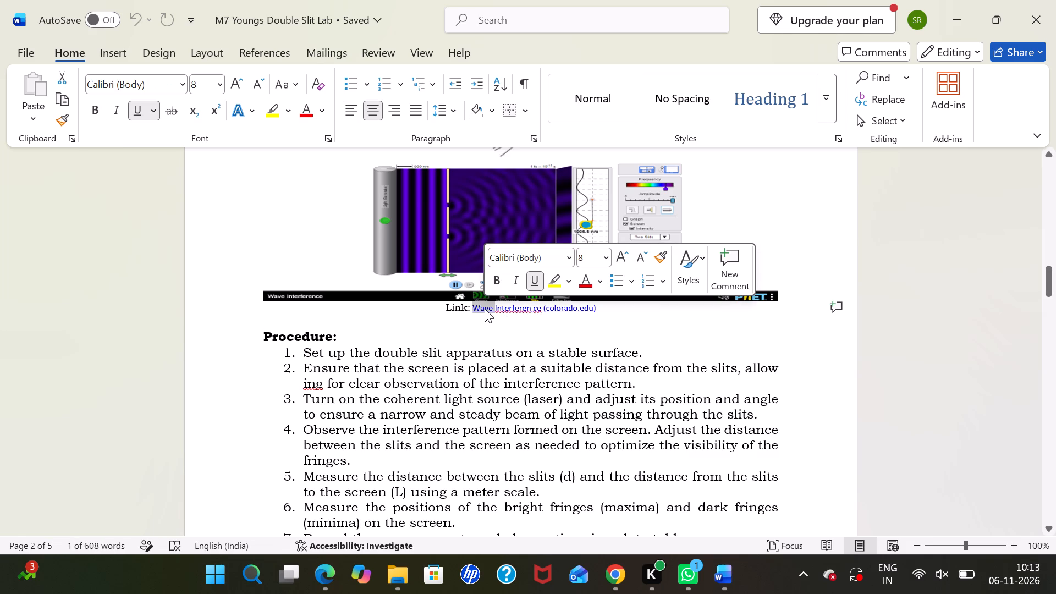
click(491, 309)
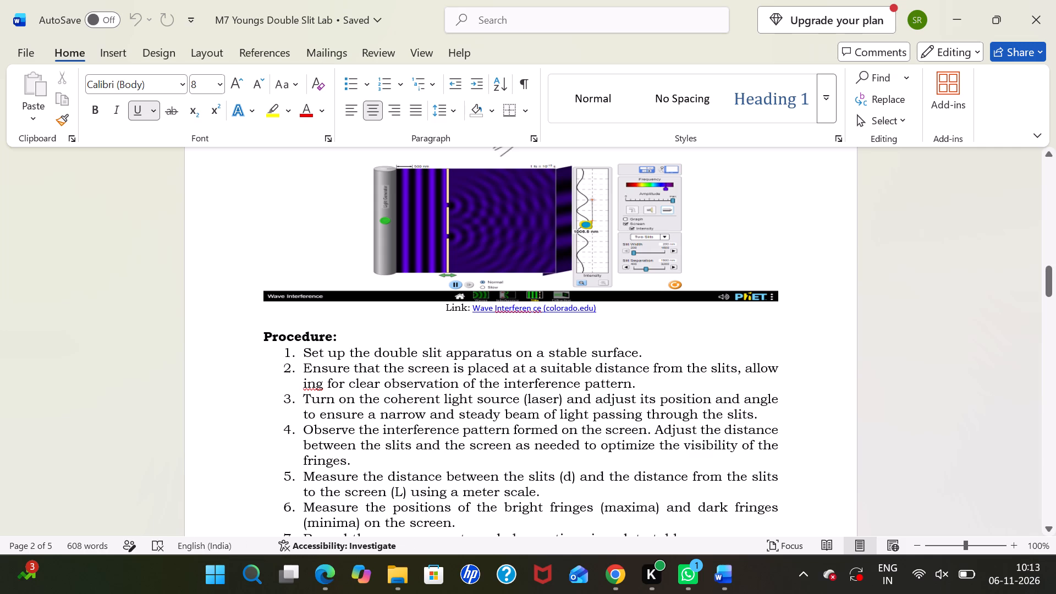
click(560, 306)
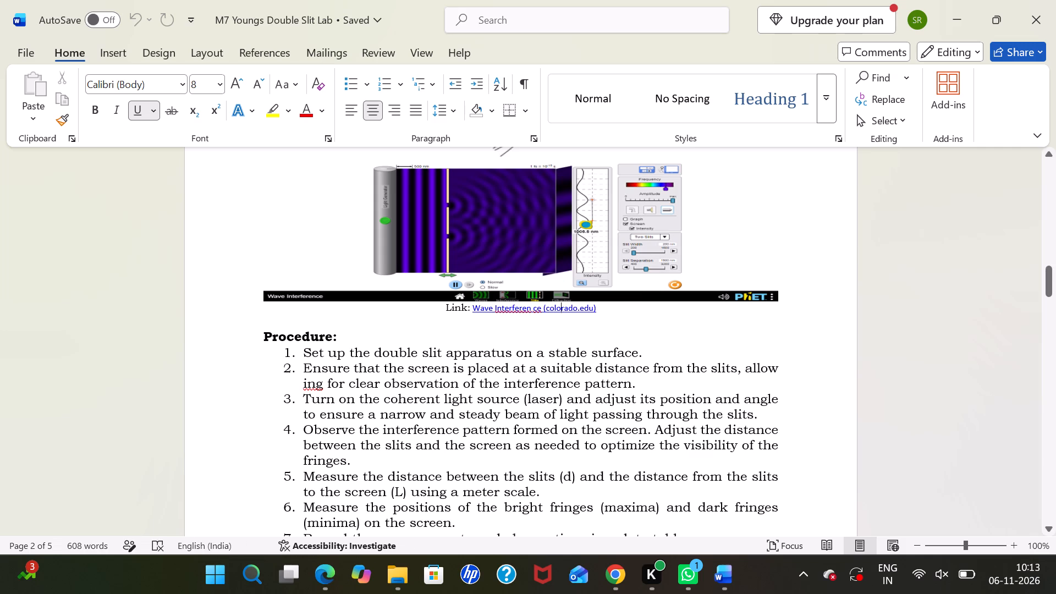
right_click(560, 306)
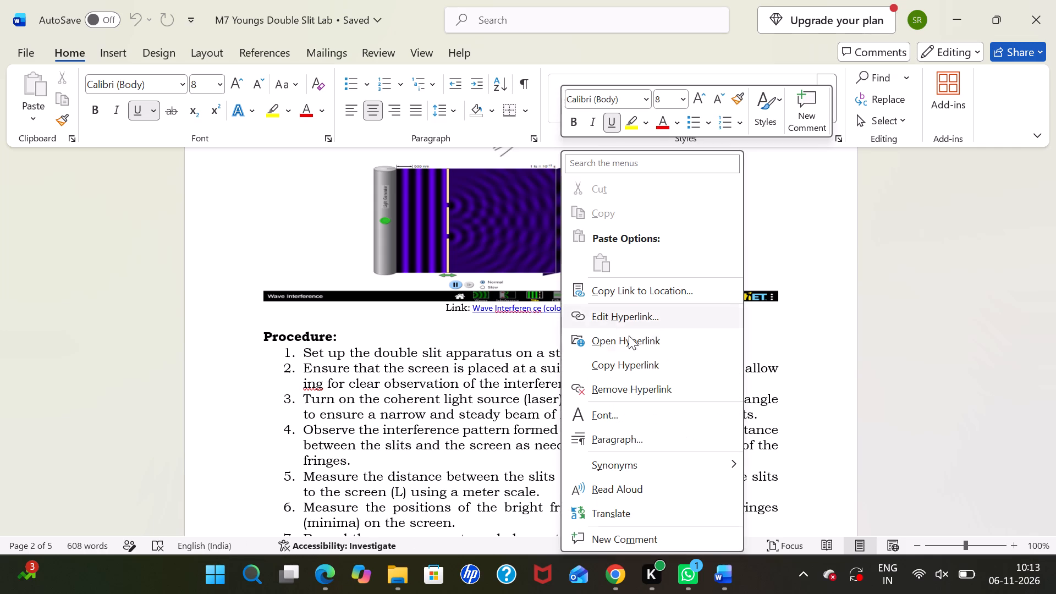
click(654, 343)
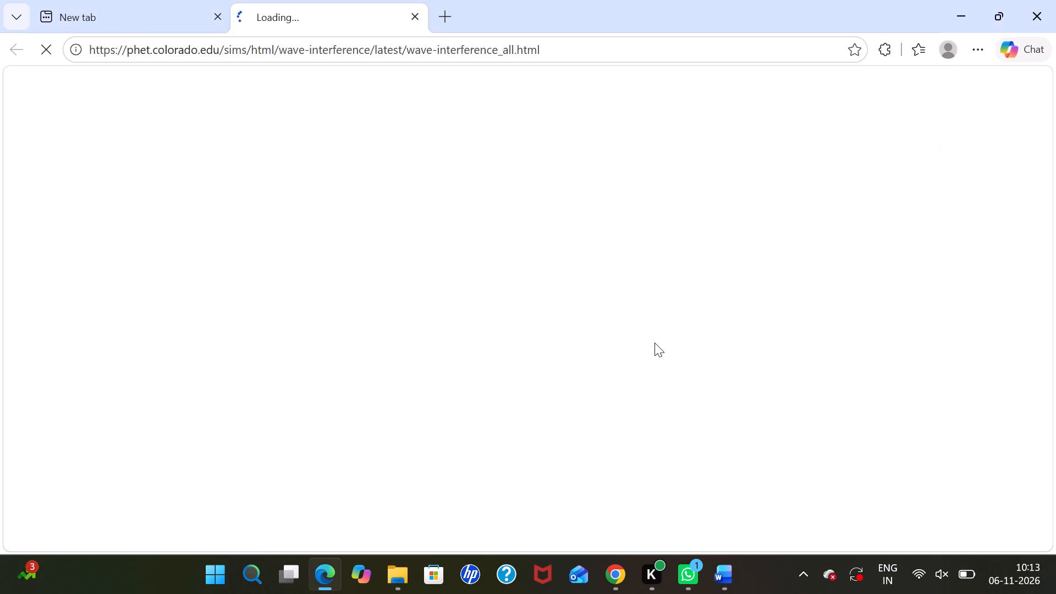
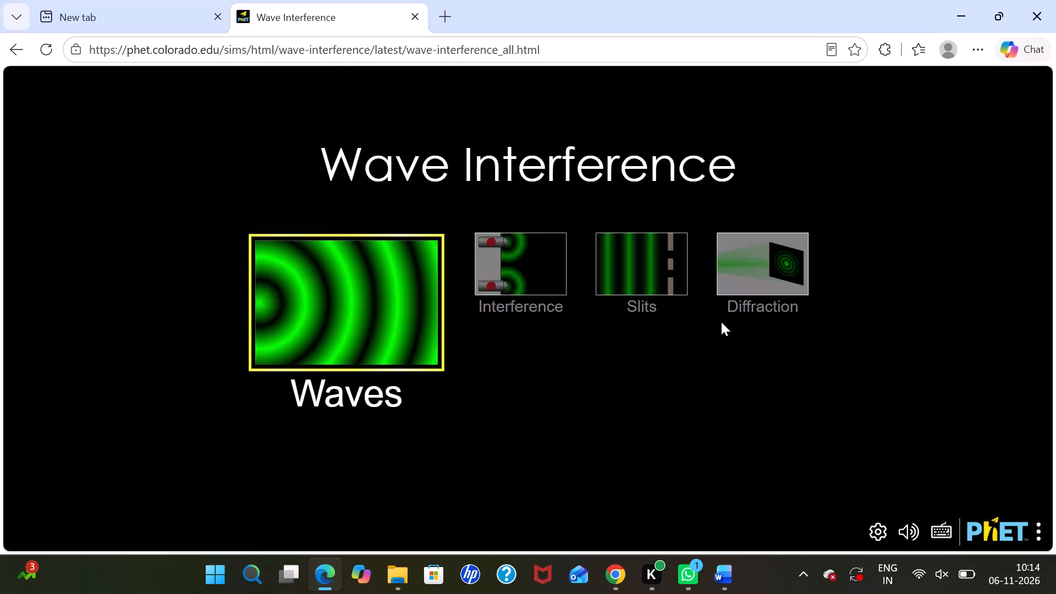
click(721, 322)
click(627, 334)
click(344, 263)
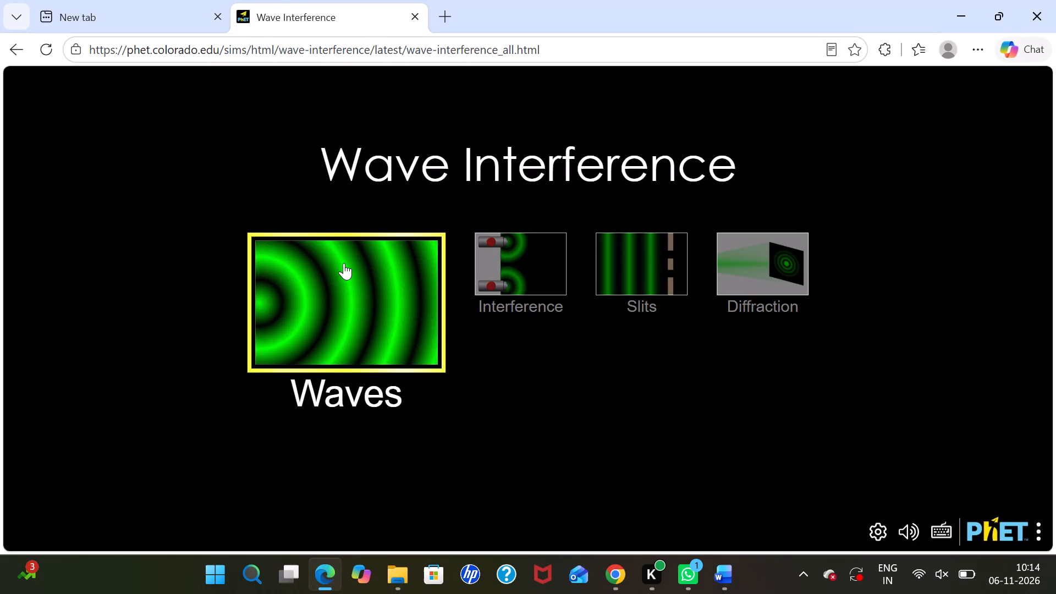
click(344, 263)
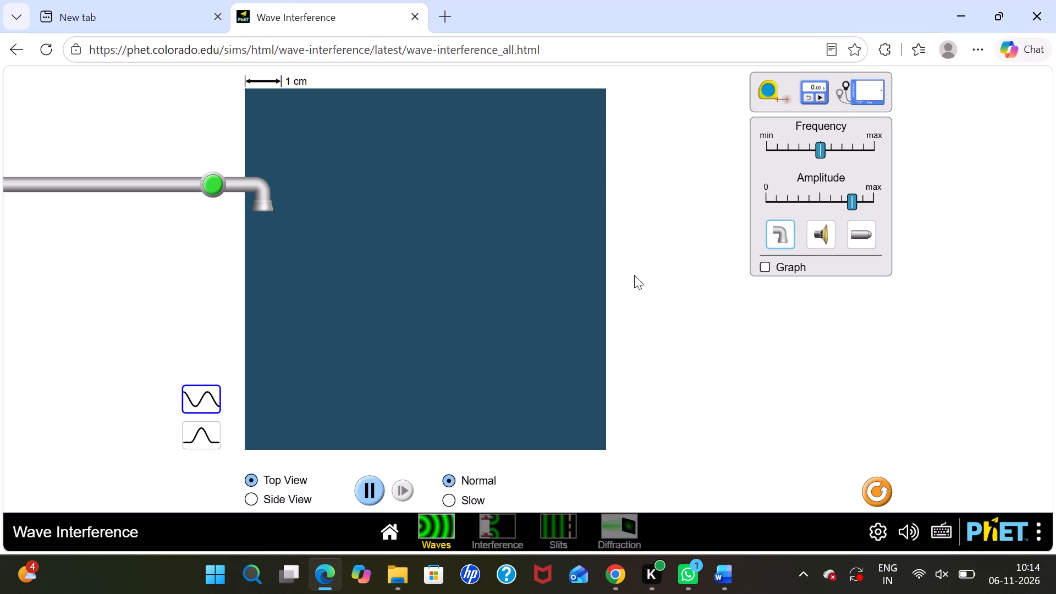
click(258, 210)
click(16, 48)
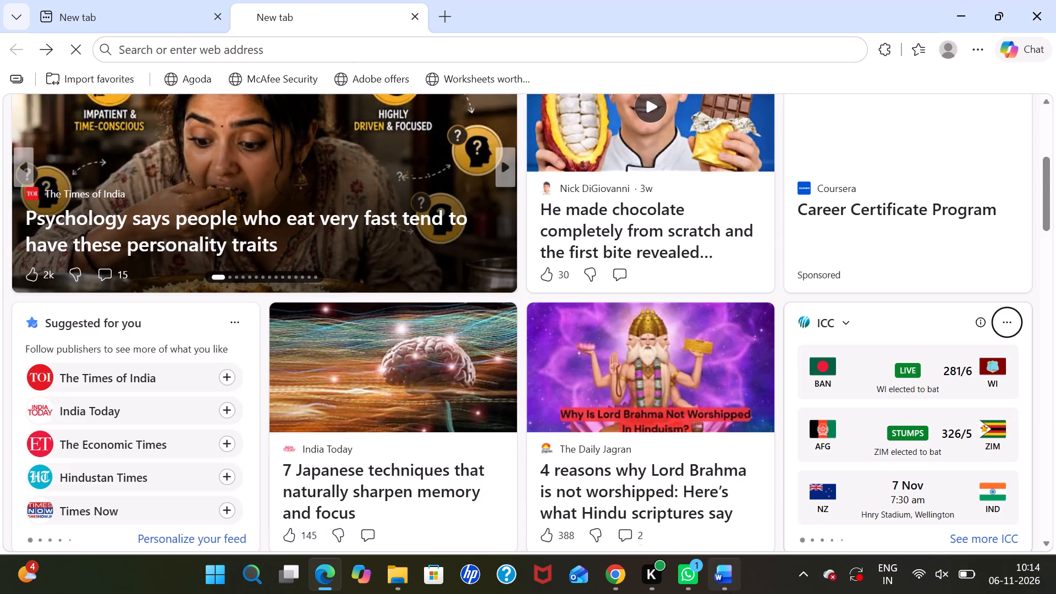
Switch back to the lab document in Word and reopen the Wave Interference (colorado.edu) hyperlink above the Procedure section.
click(730, 593)
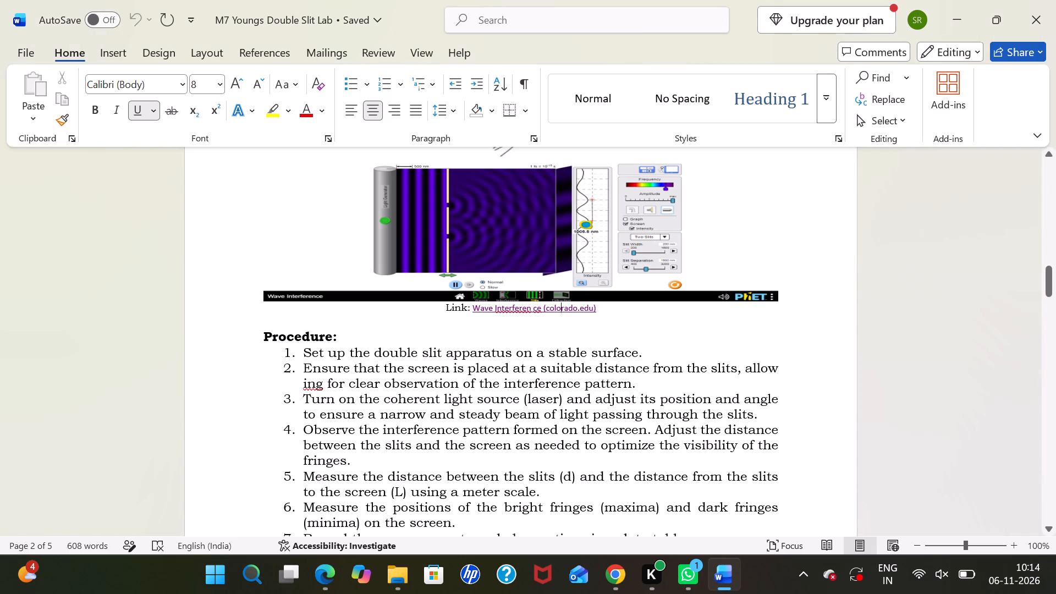
click(565, 308)
click(560, 308)
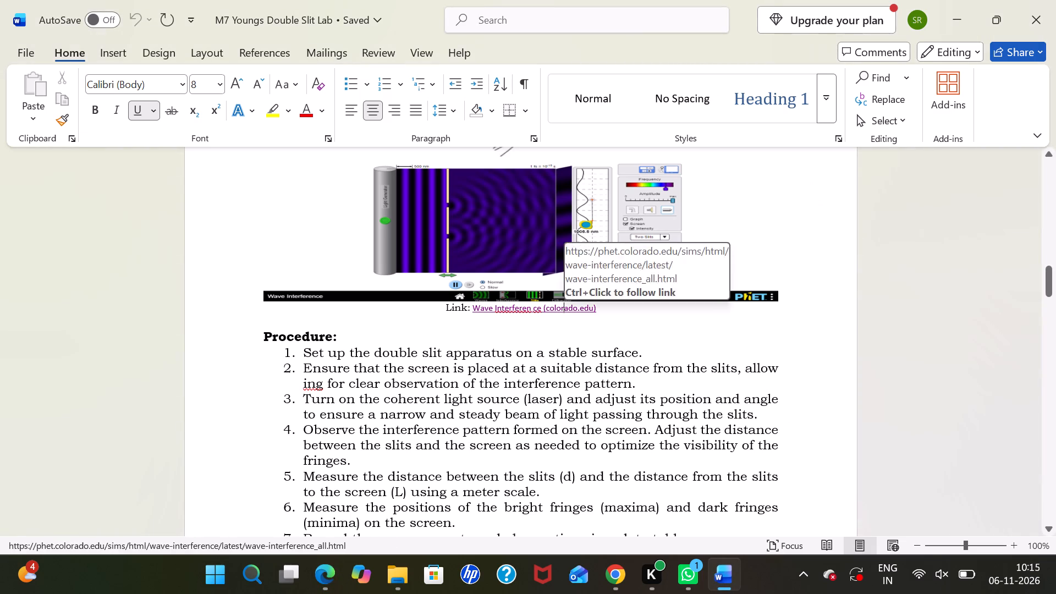
click(530, 310)
click(596, 325)
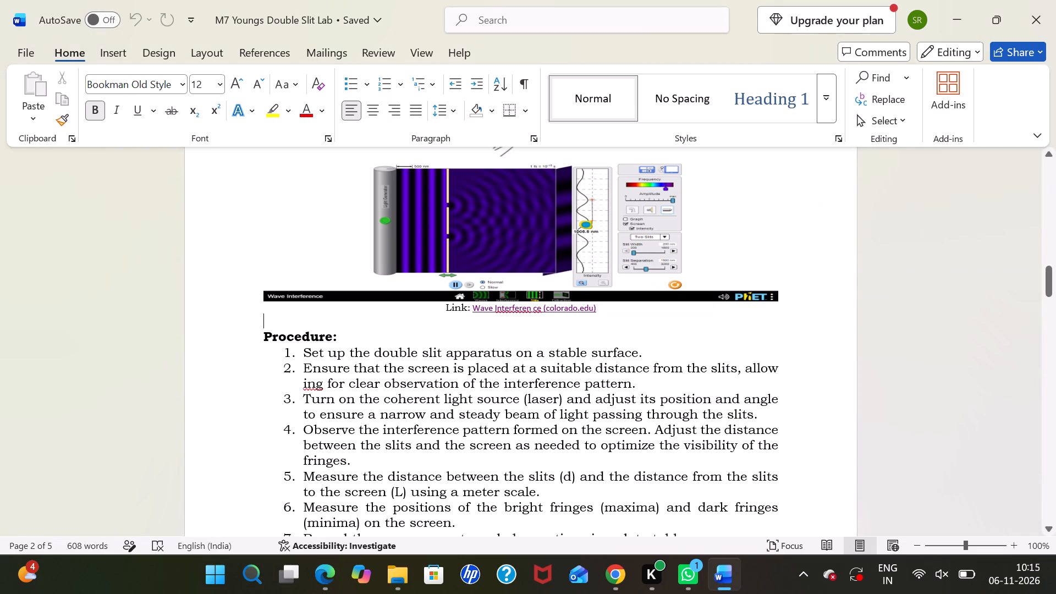
click(501, 303)
click(537, 311)
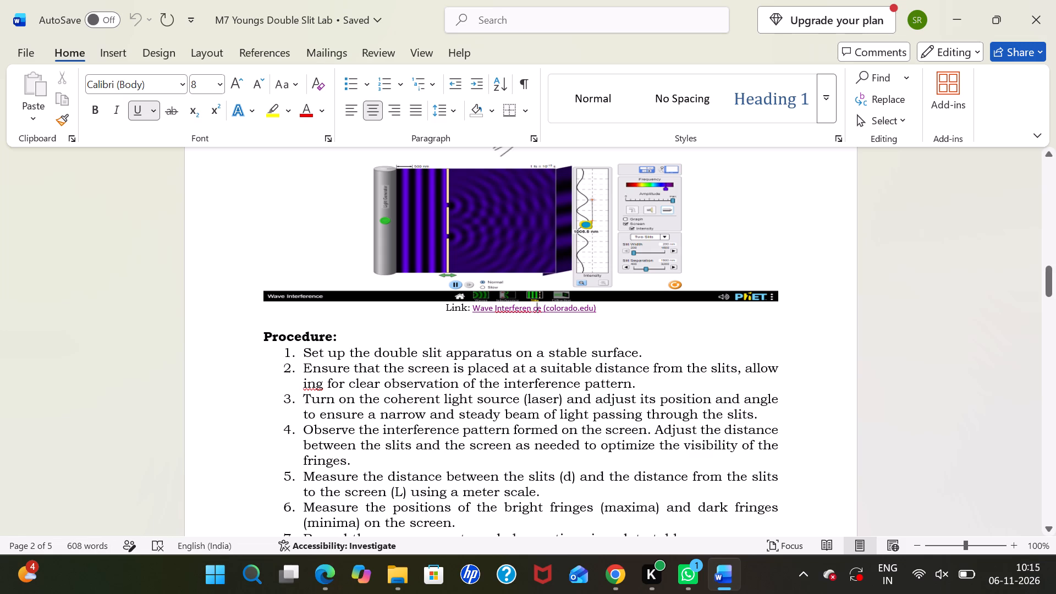
double_click(561, 311)
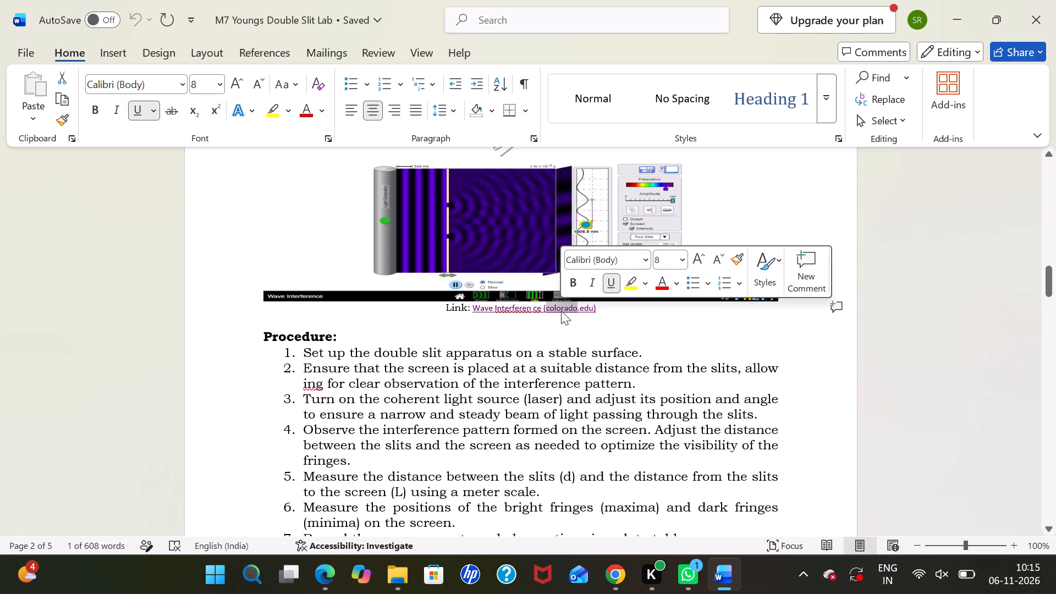
click(597, 317)
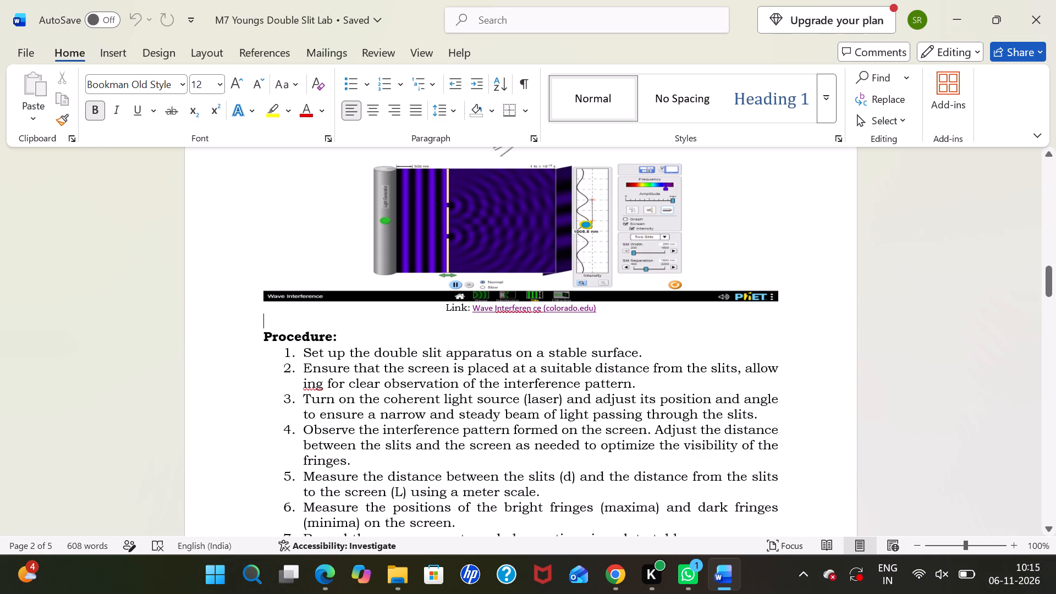
click(511, 304)
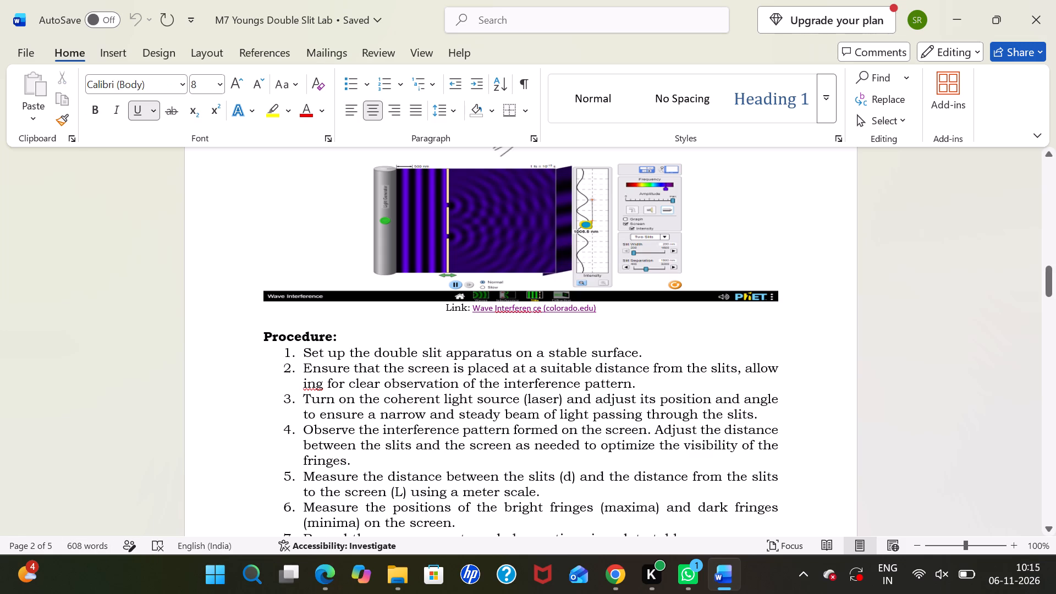
right_click(511, 304)
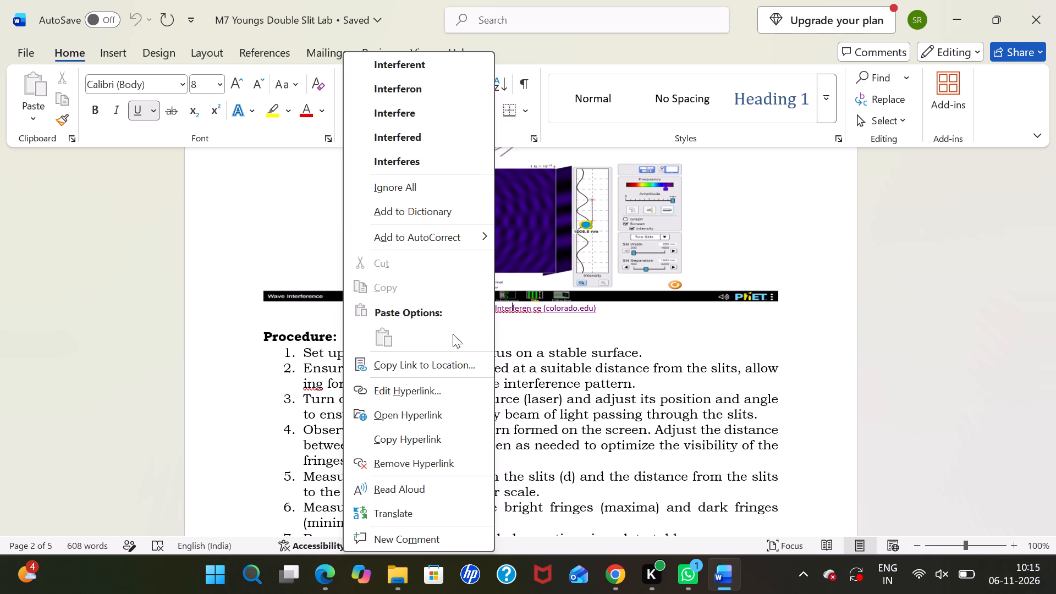
click(436, 422)
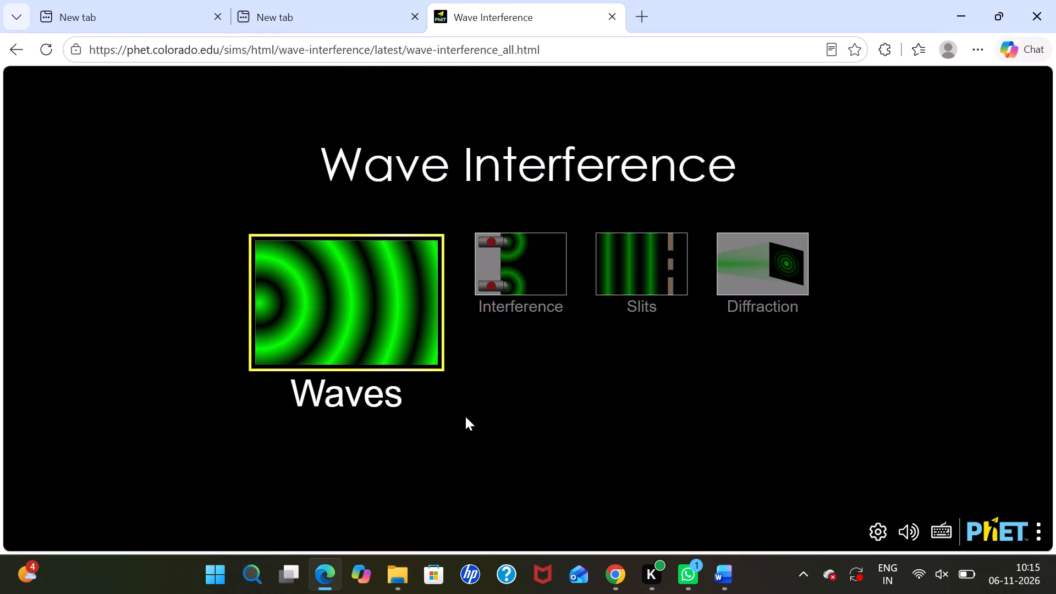
Open the Slits screen of the Wave Interference simulation.
click(636, 296)
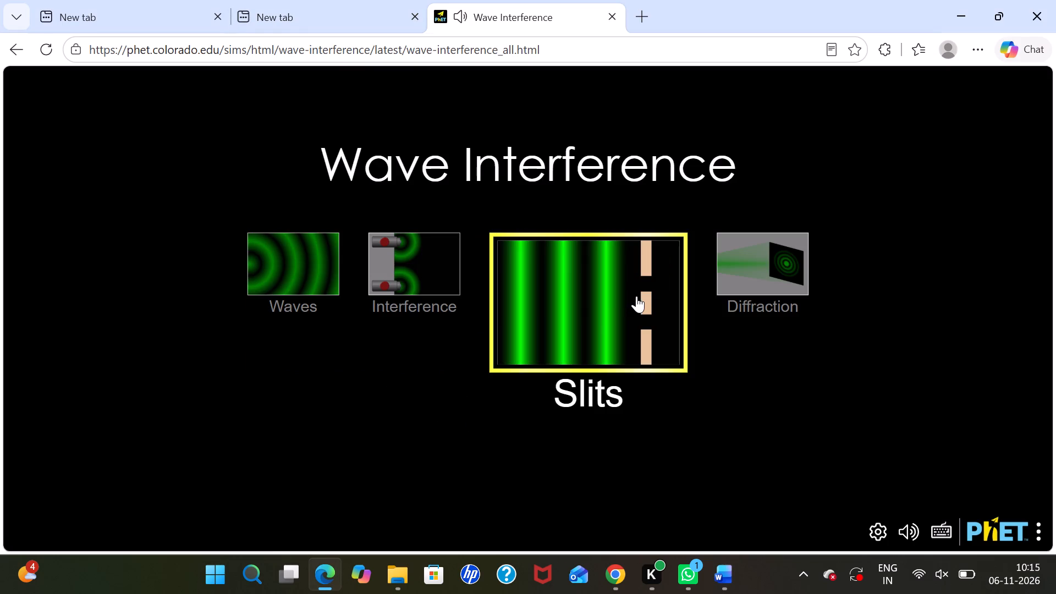
click(606, 313)
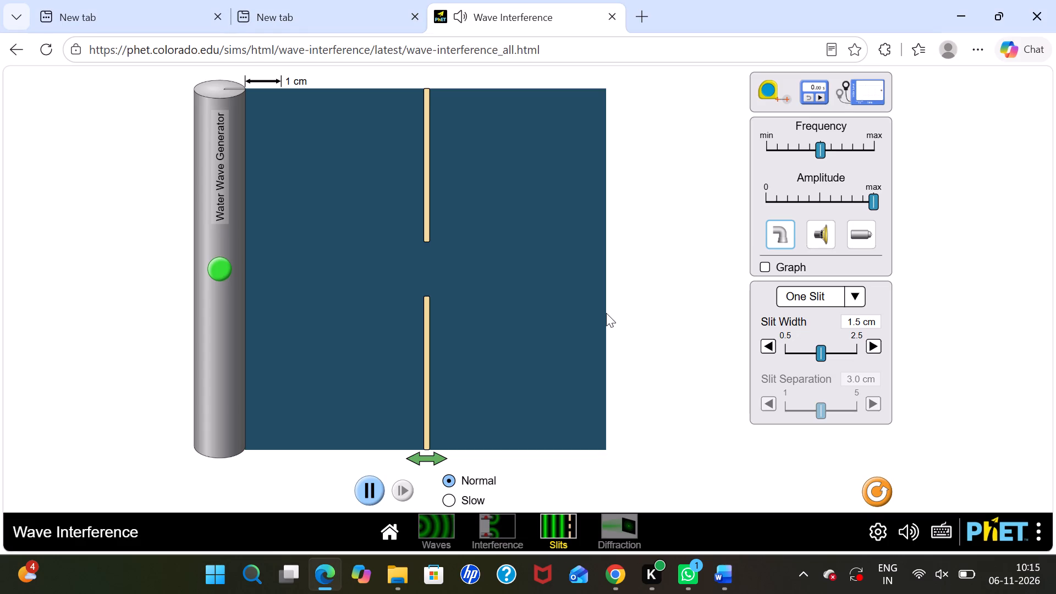
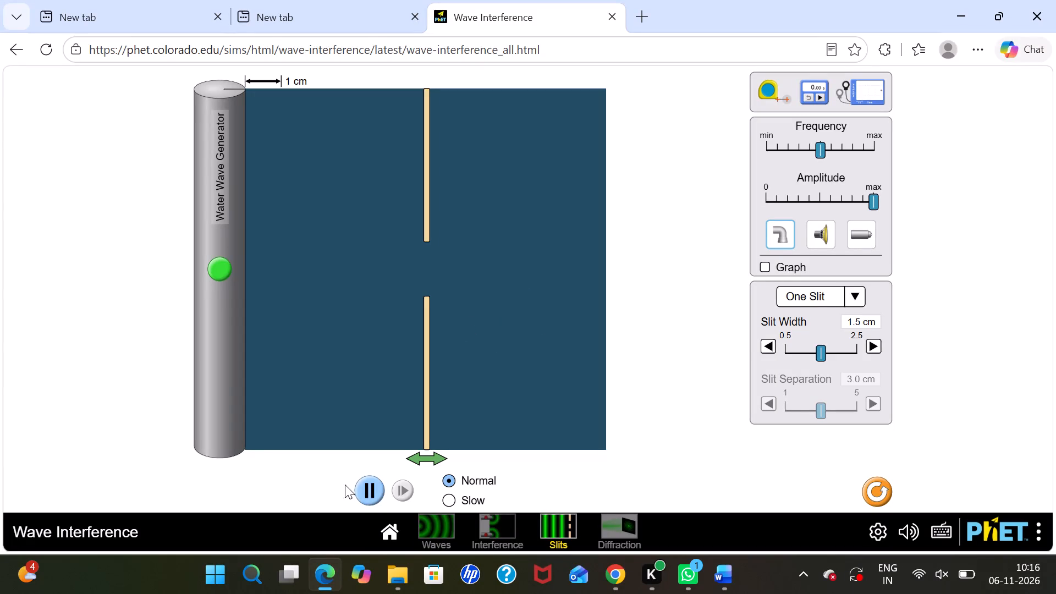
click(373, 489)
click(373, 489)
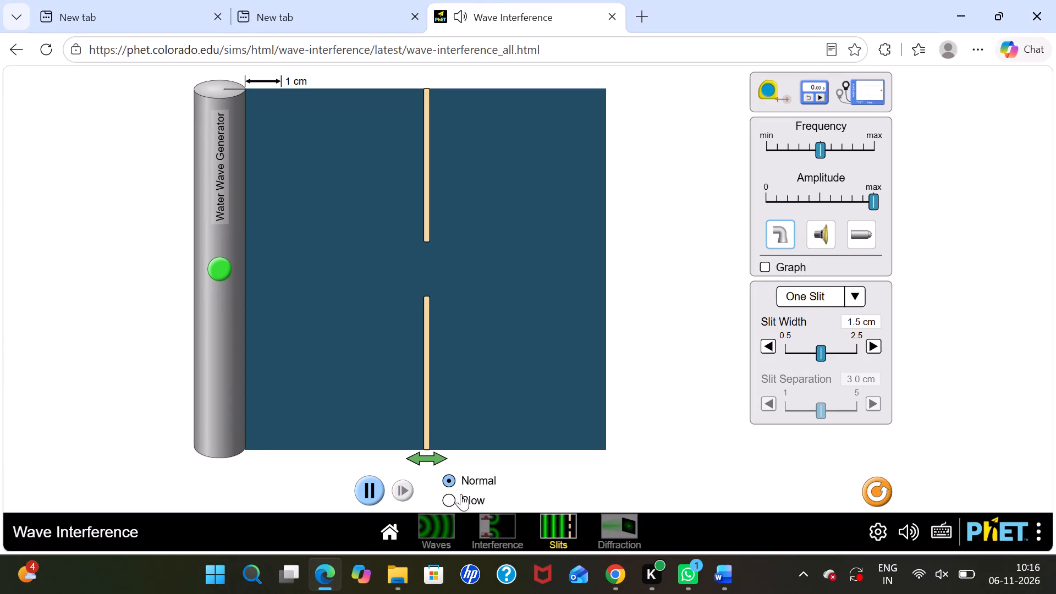
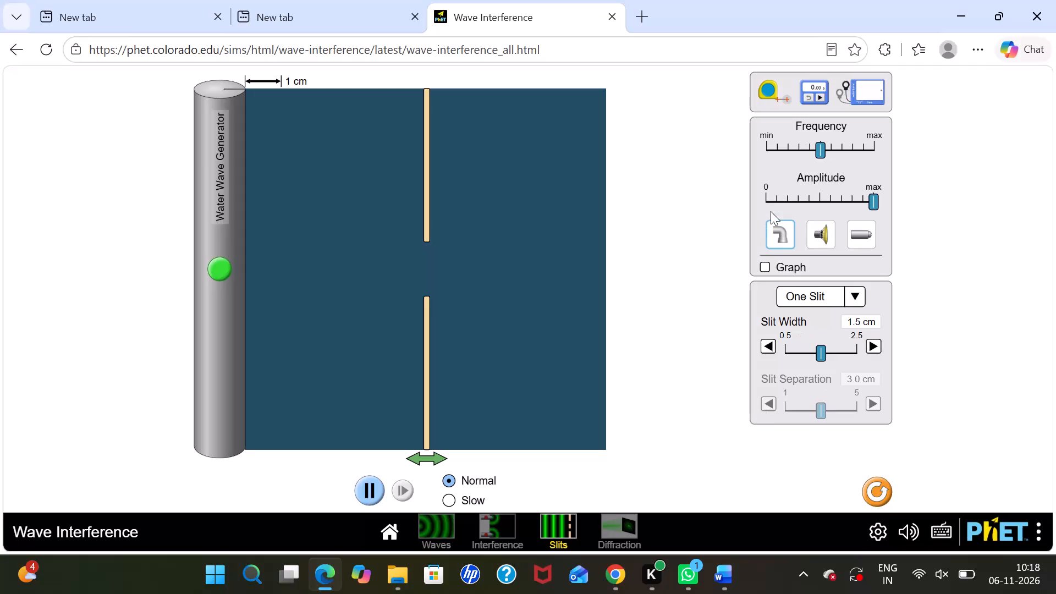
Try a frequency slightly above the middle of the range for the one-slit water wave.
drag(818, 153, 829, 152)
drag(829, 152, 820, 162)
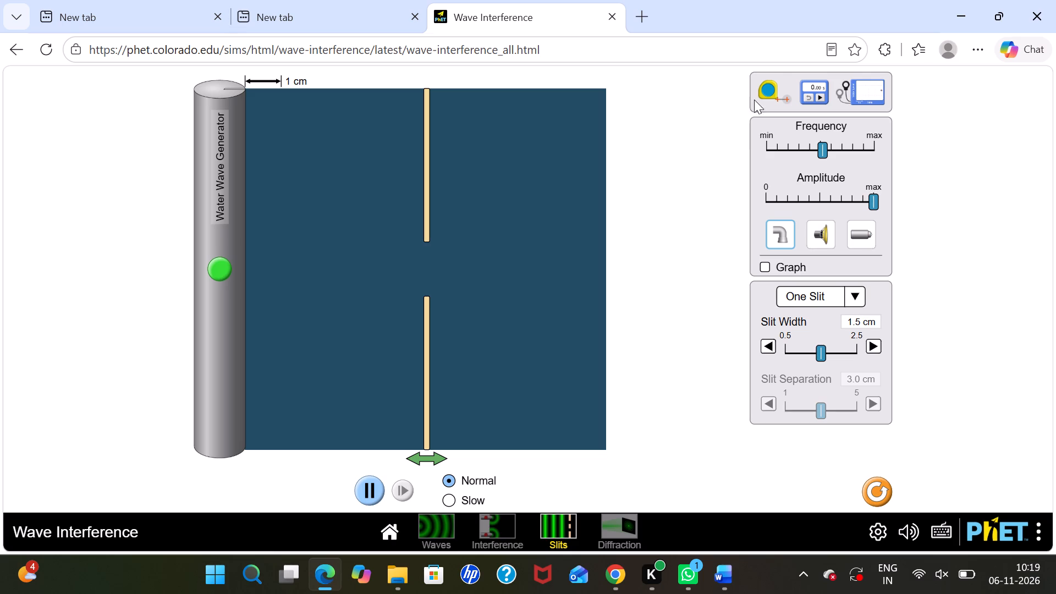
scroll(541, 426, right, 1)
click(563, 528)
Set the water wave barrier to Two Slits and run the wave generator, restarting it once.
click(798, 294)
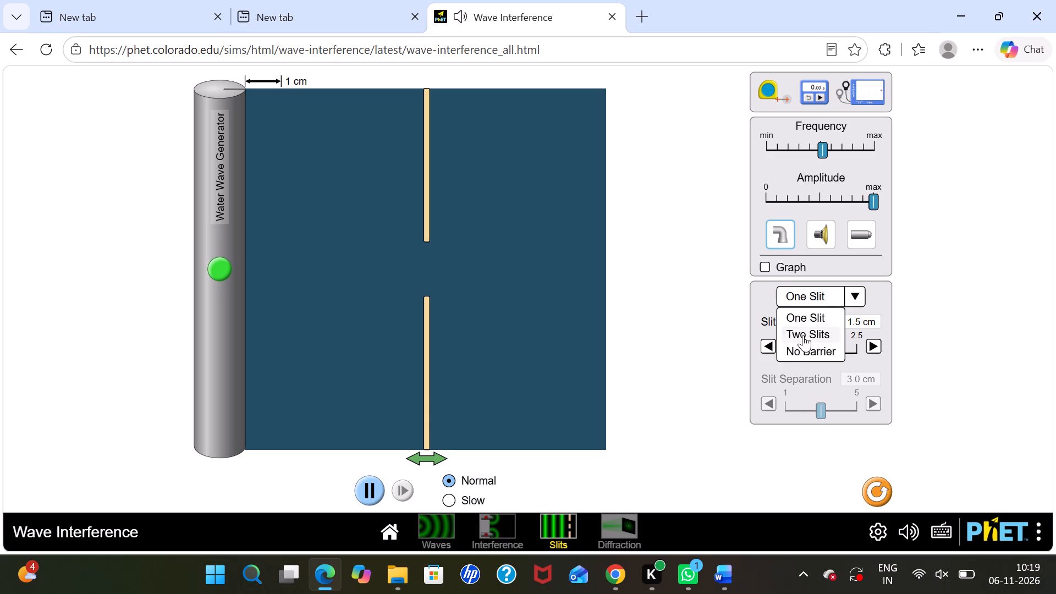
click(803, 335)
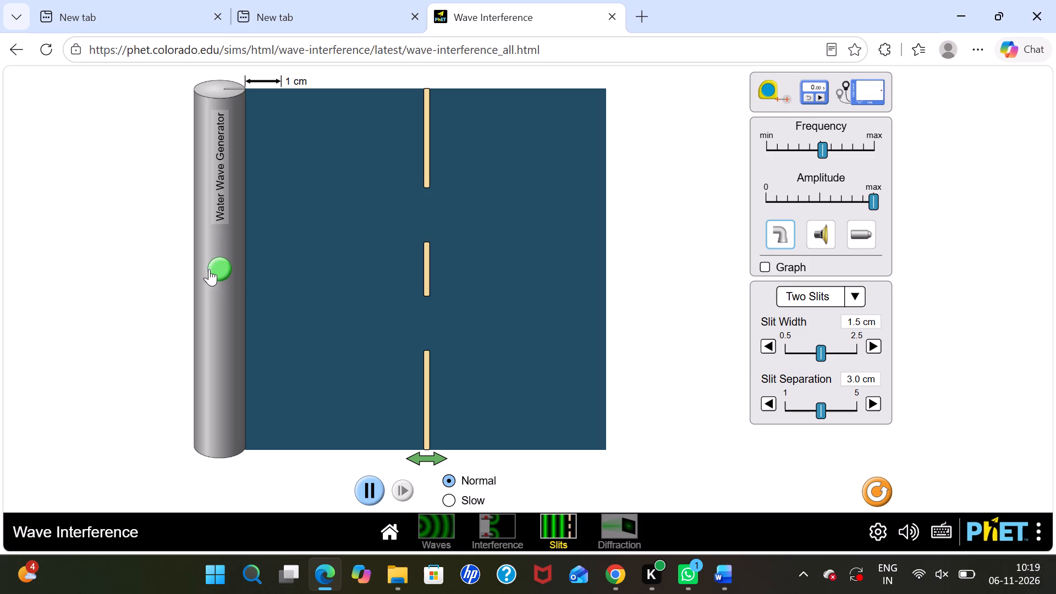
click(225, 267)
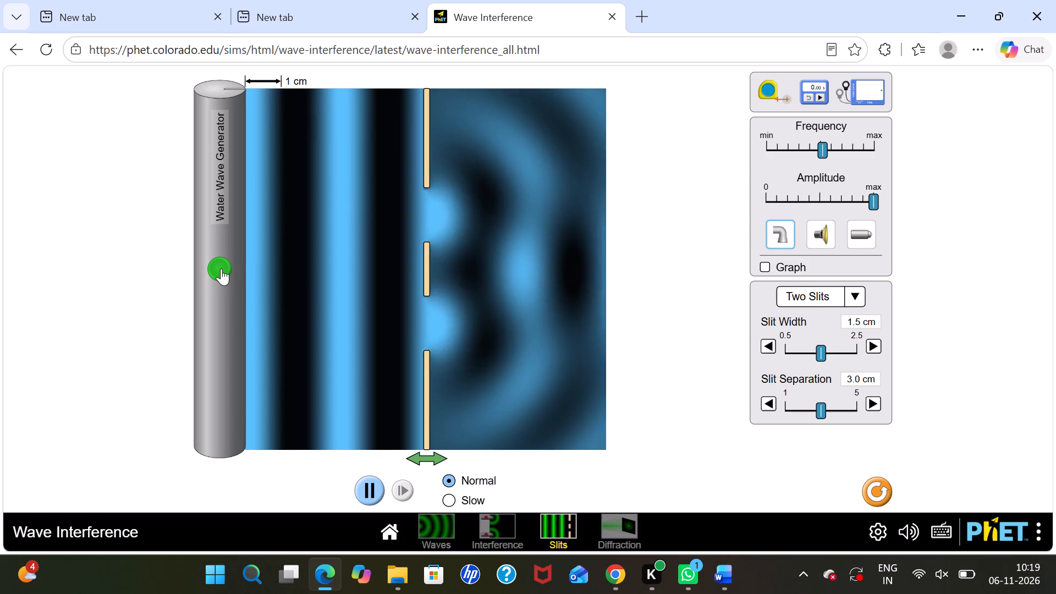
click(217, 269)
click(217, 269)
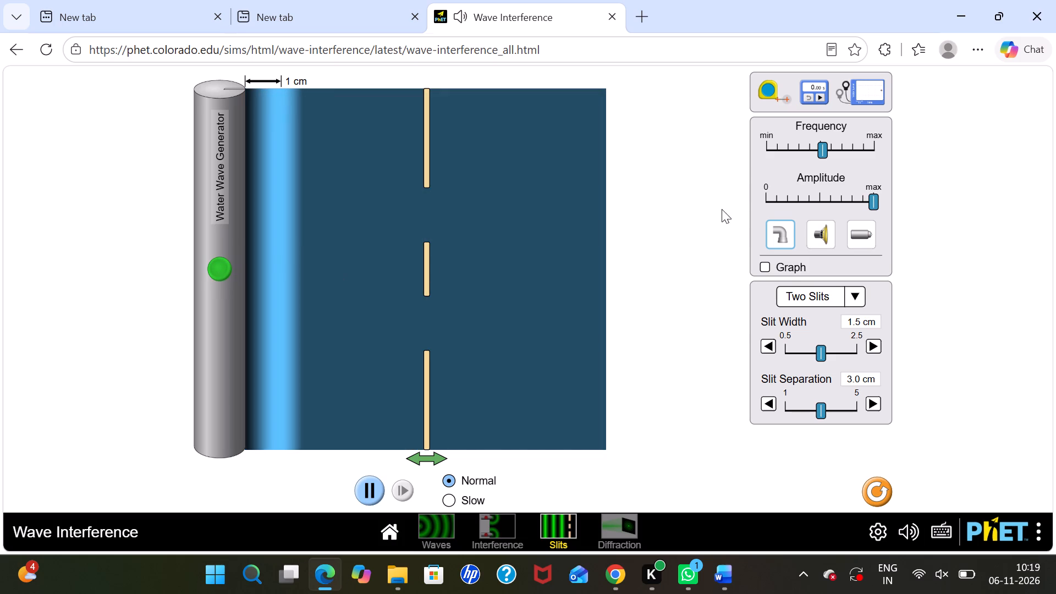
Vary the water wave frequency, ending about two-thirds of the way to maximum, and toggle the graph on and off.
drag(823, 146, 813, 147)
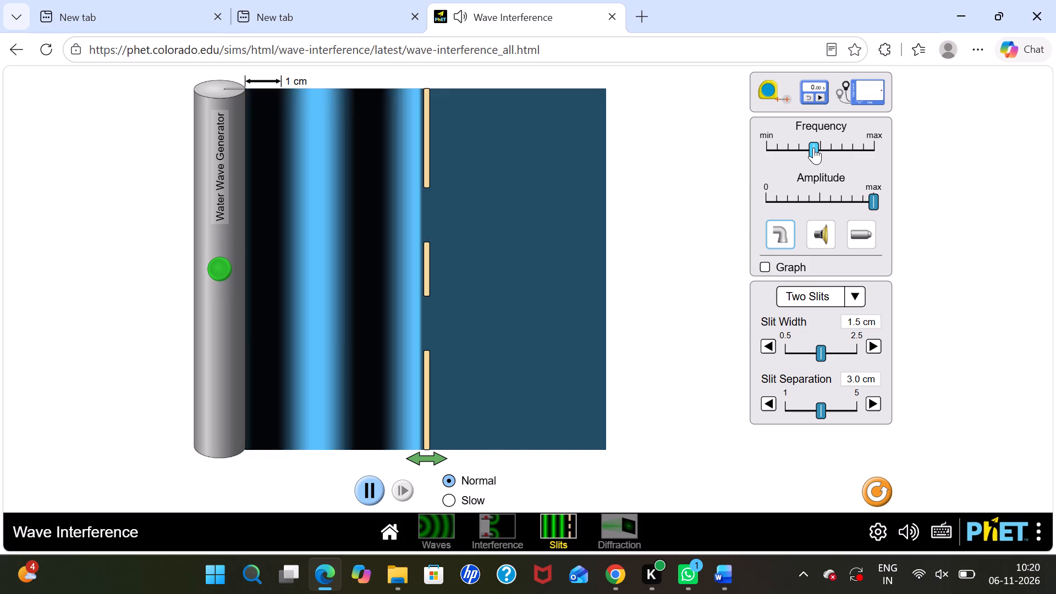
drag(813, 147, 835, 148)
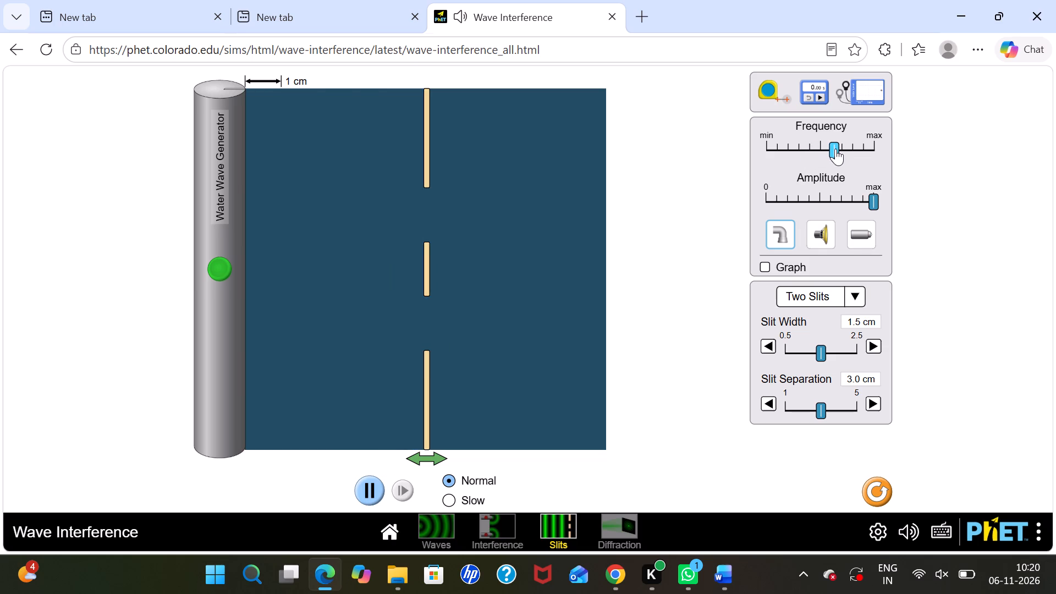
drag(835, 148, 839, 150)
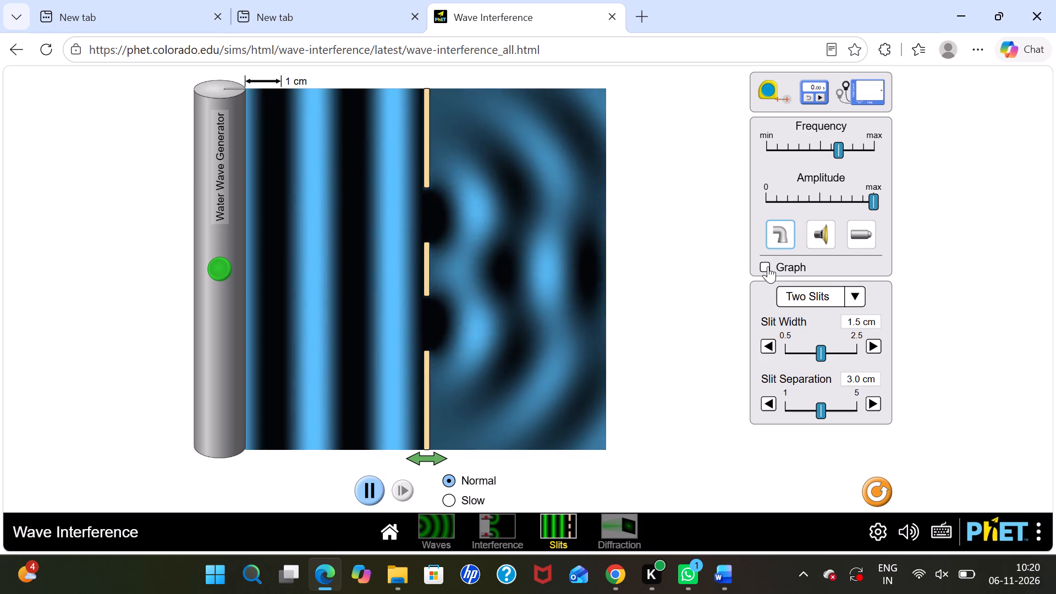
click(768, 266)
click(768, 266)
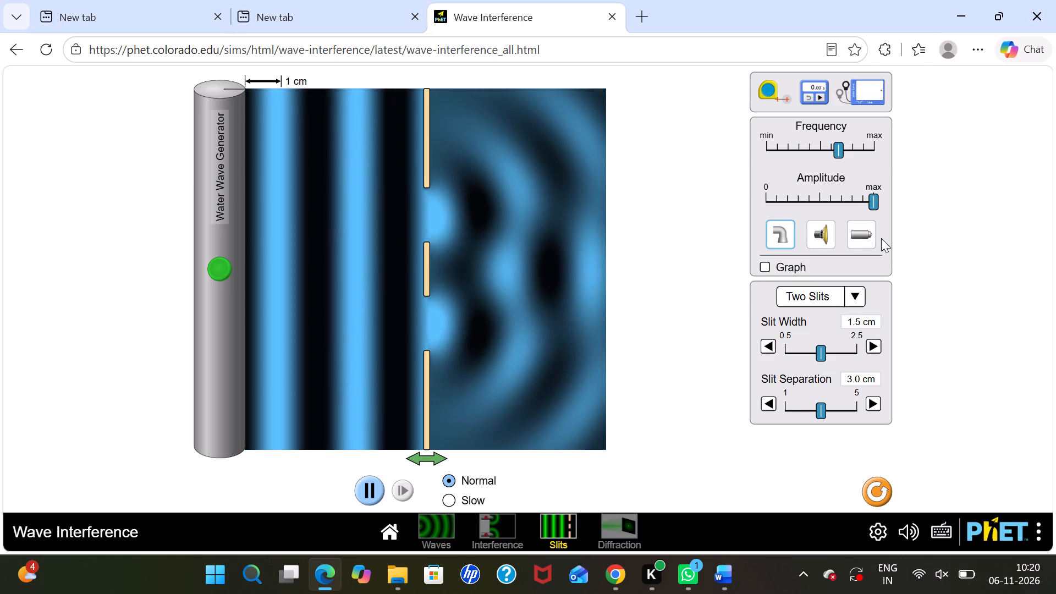
Change the wave source to light, turn on the light generator and set the barrier to Two Slits.
click(864, 222)
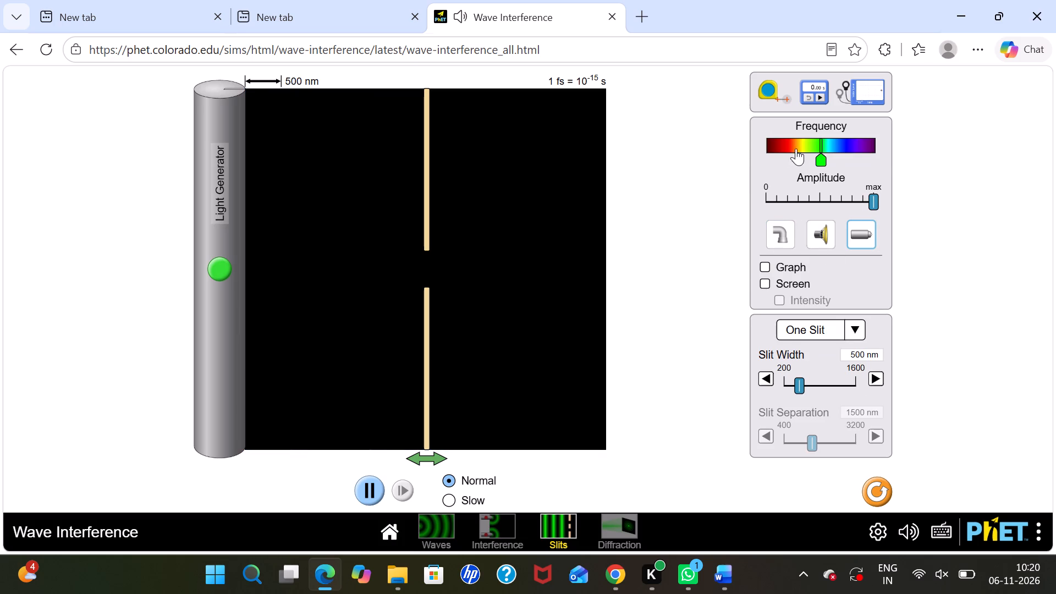
click(220, 277)
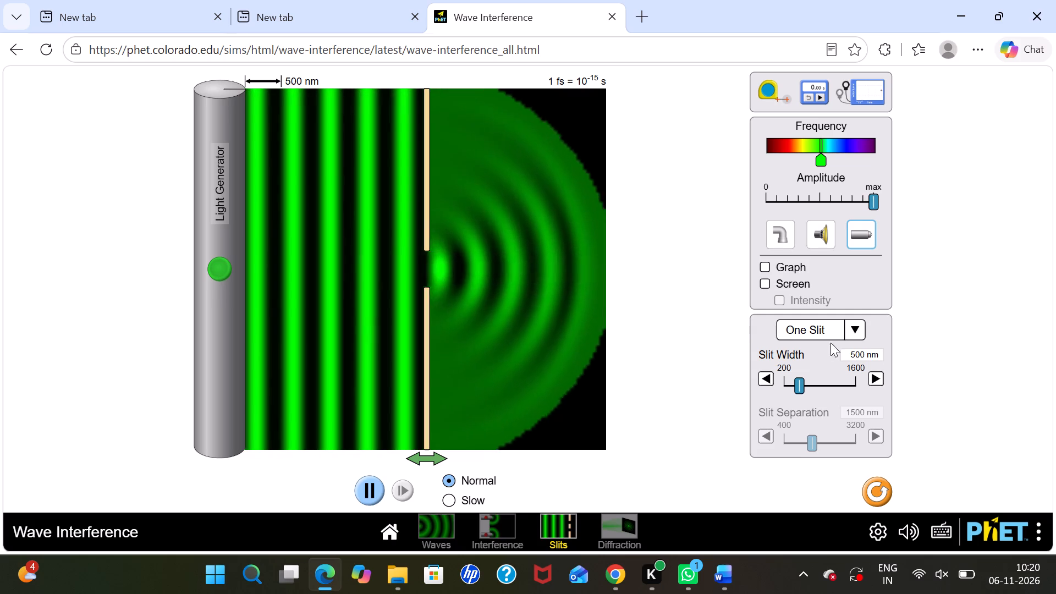
click(853, 332)
click(816, 366)
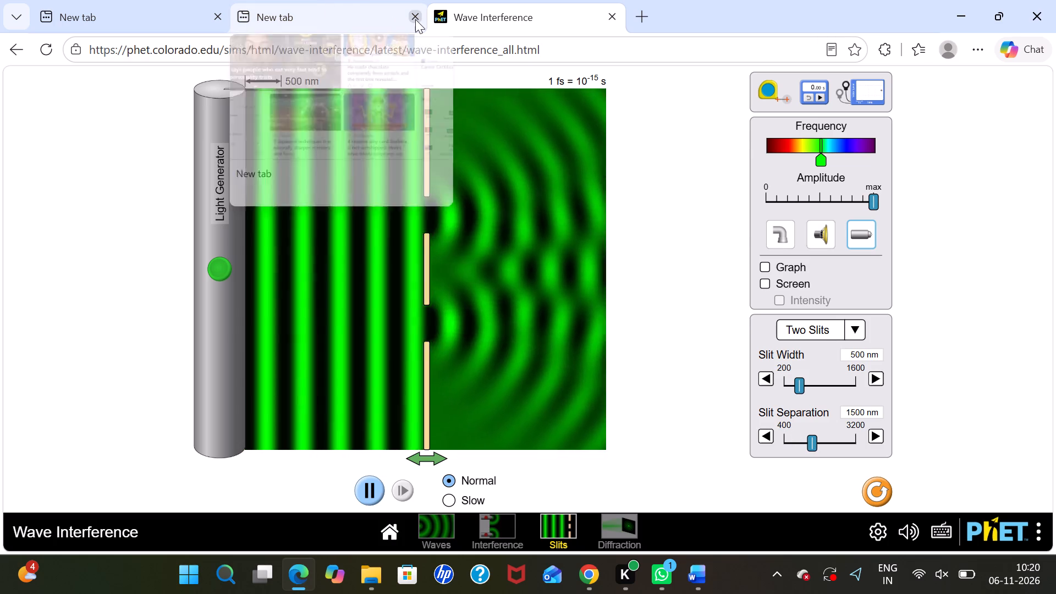
Close the spare blank browser tab beside the simulation.
click(415, 19)
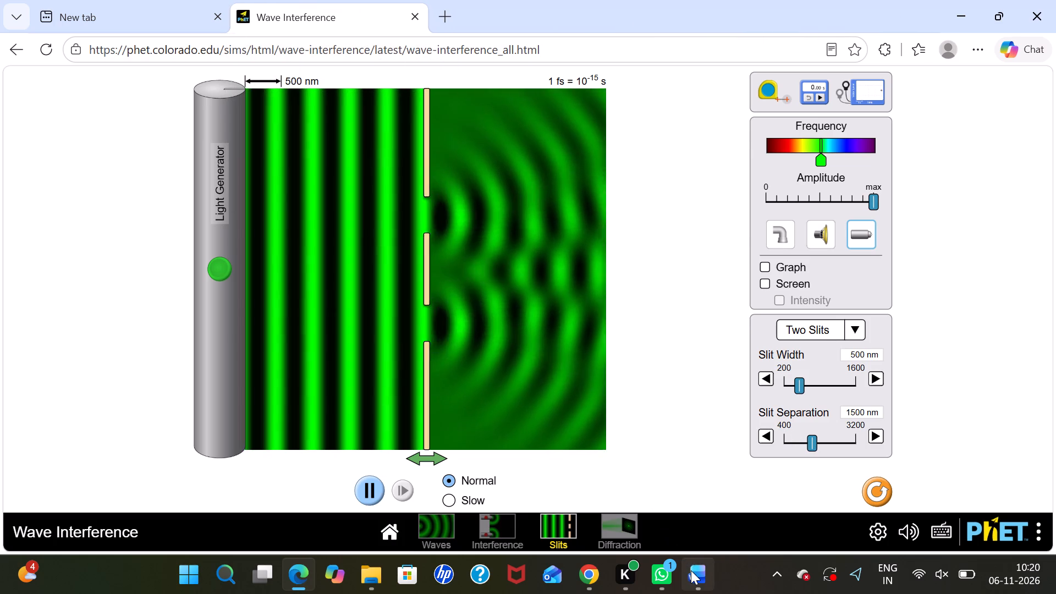
Switch to the Young's double slit lab document in Word and review the slit distances, fringe table and wavelength formulas.
click(691, 570)
scroll(429, 406, down, 3)
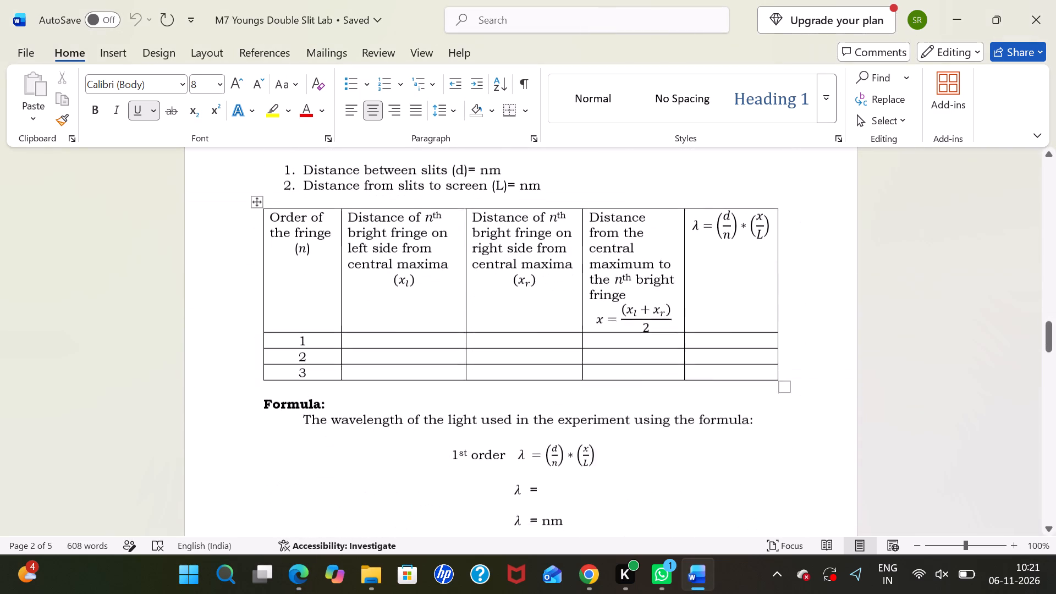
scroll(429, 406, down, 3)
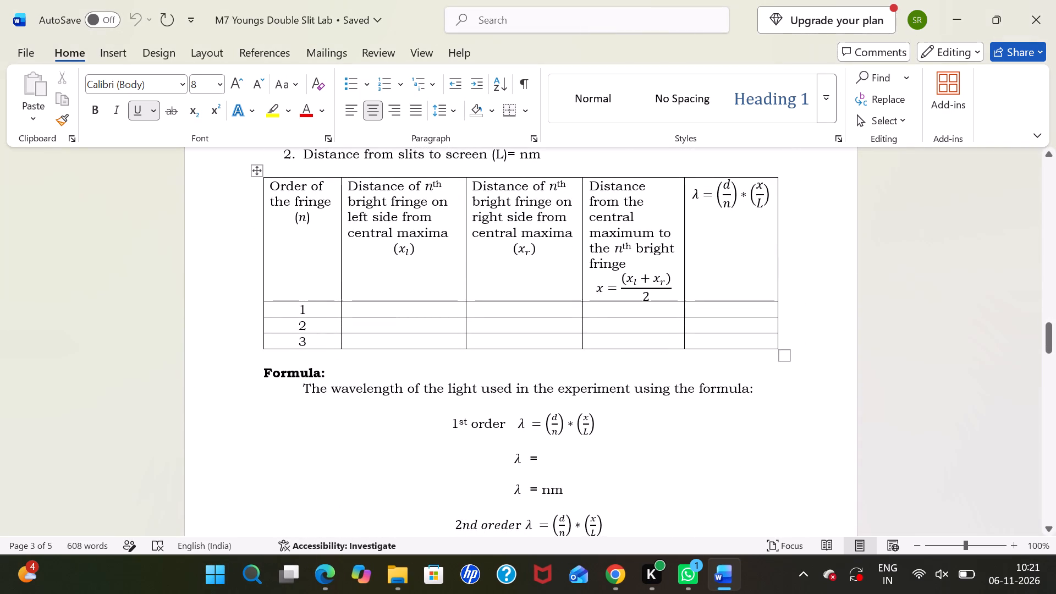
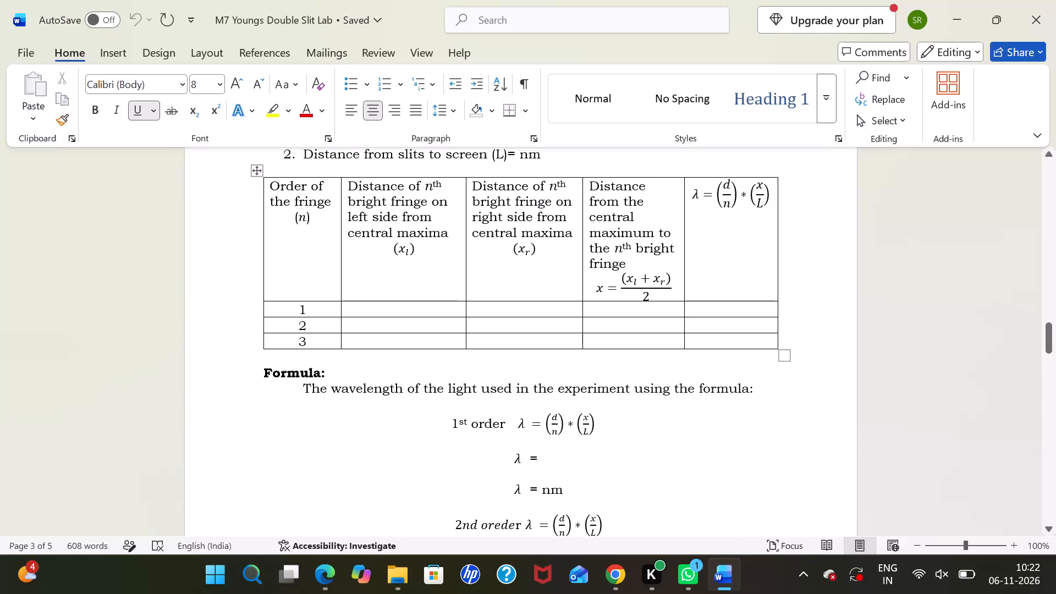
Return to the PhET Wave Interference simulation in Edge and set the slit separation to 2650 nm.
click(608, 575)
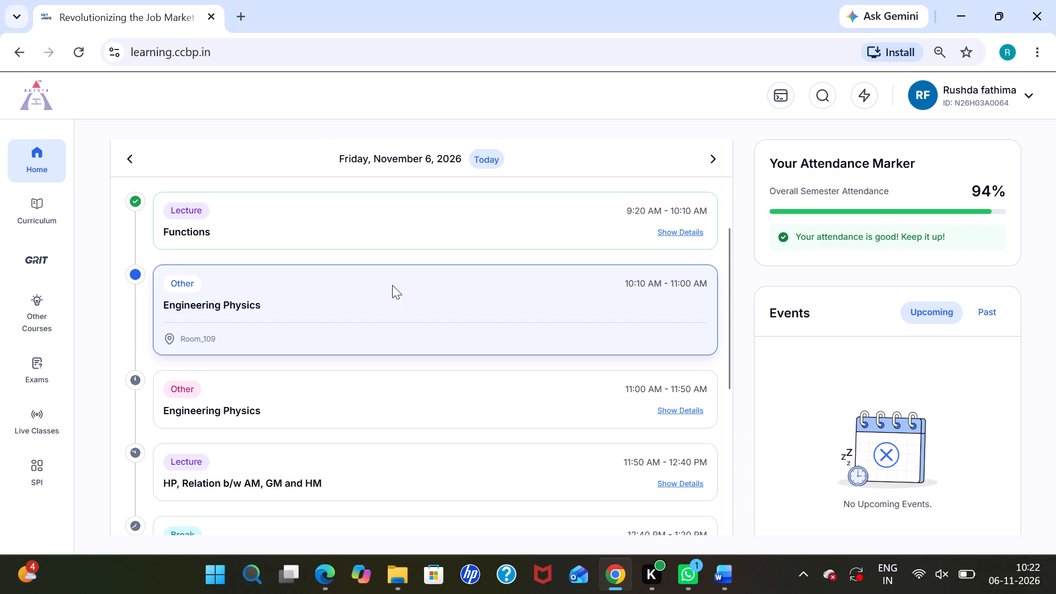
click(727, 582)
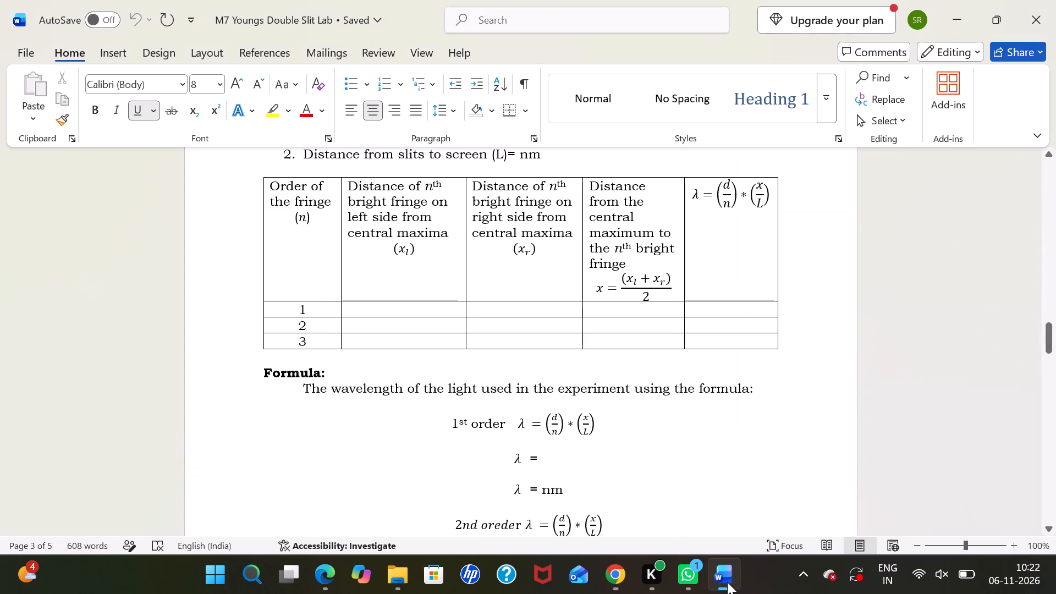
click(318, 578)
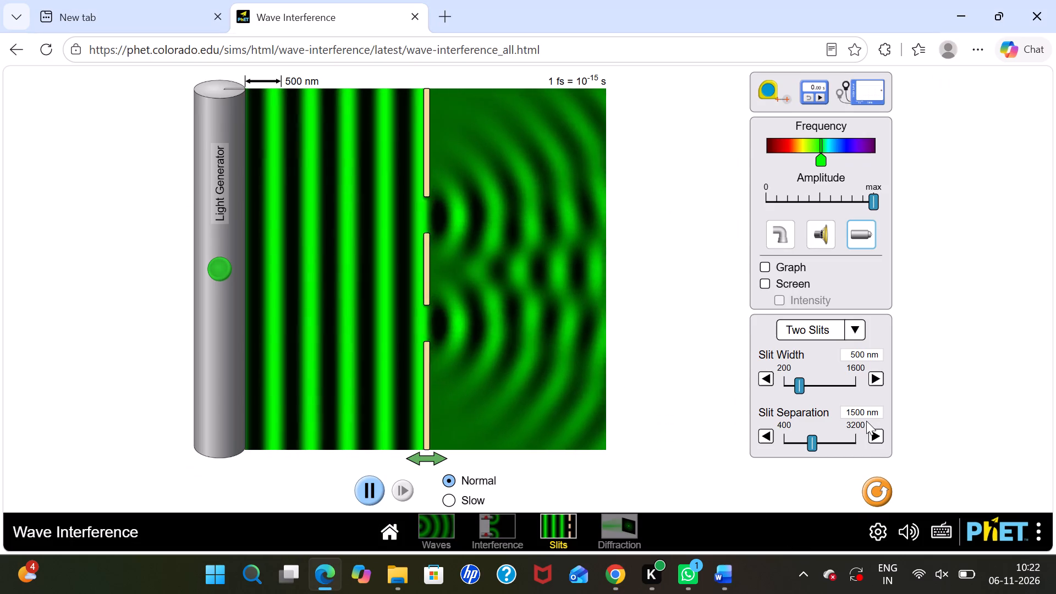
drag(814, 442, 827, 439)
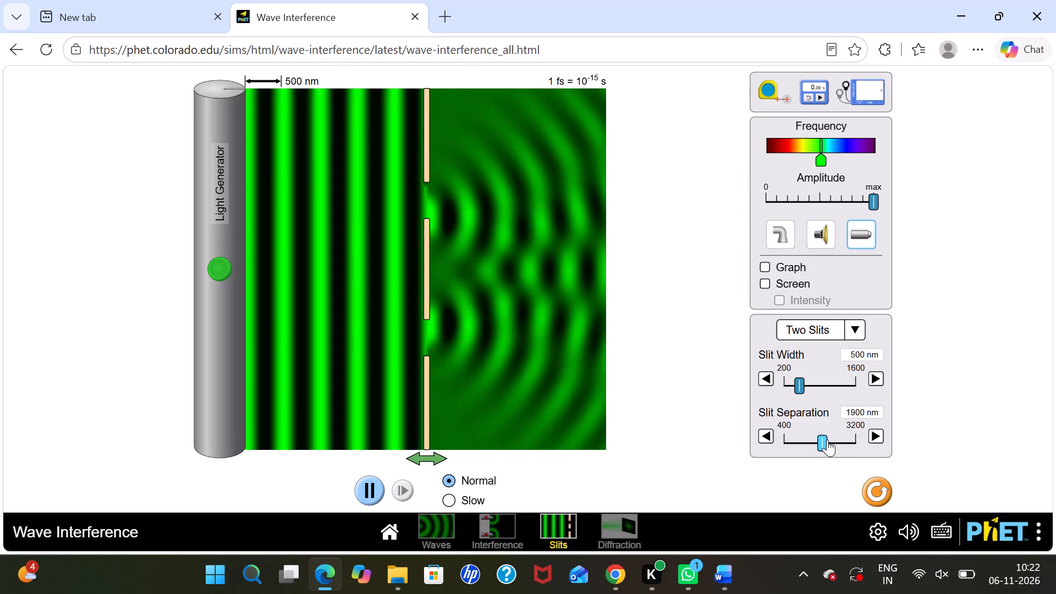
drag(827, 439, 846, 438)
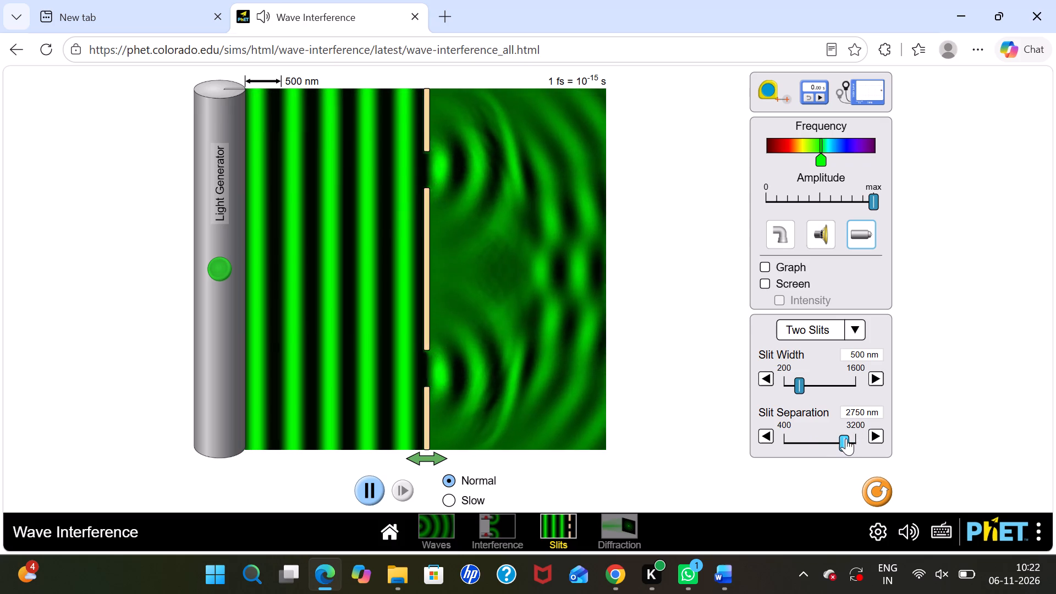
drag(846, 438, 844, 440)
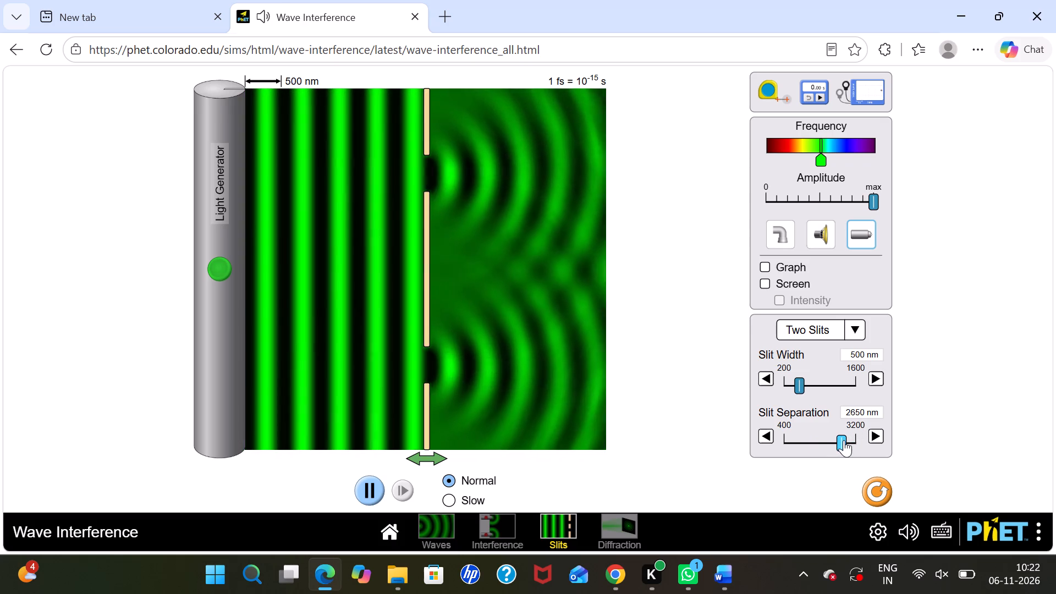
click(840, 440)
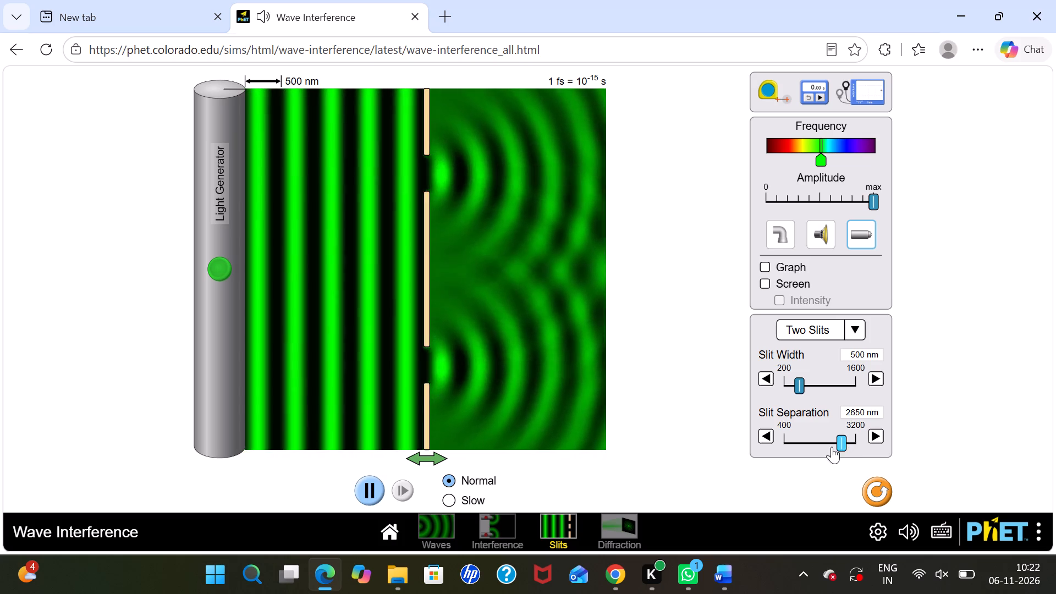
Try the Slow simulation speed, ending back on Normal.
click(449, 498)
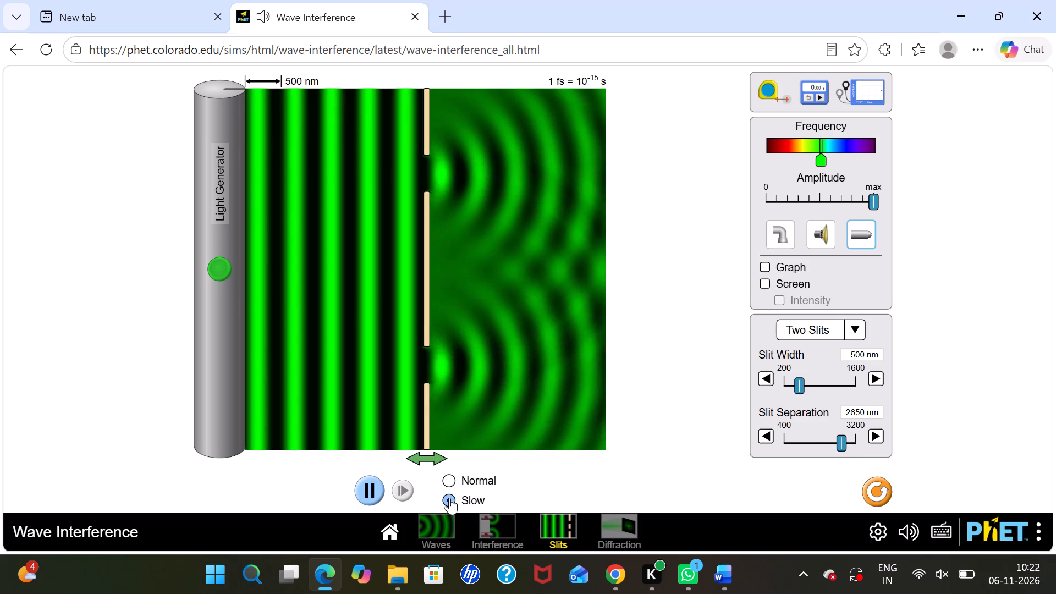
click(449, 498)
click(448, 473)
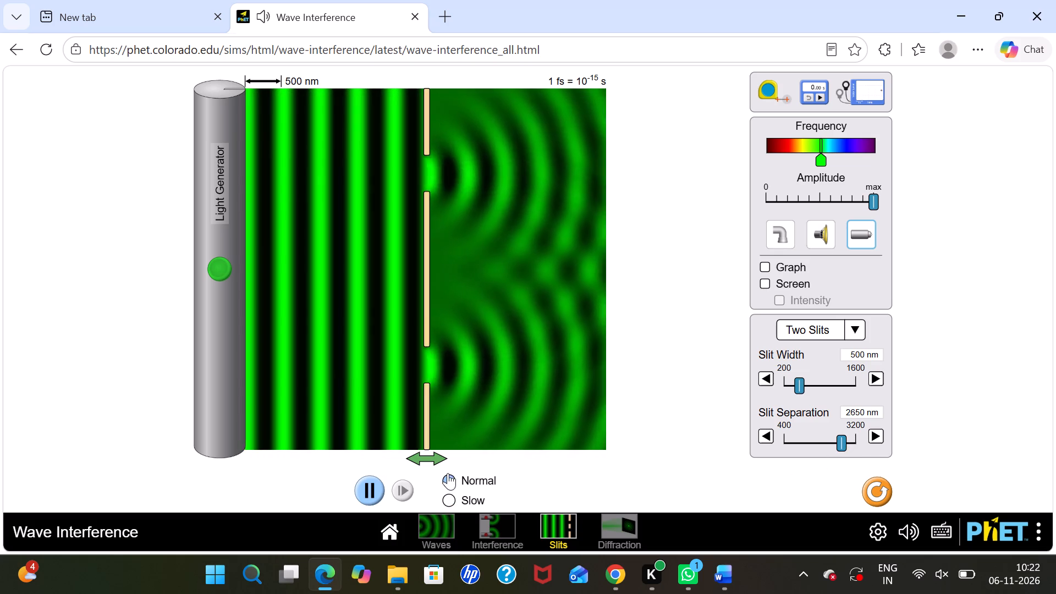
Try the two-slit barrier farther from the light generator, ending with it slightly closer to the generator than its starting position.
drag(435, 453, 503, 452)
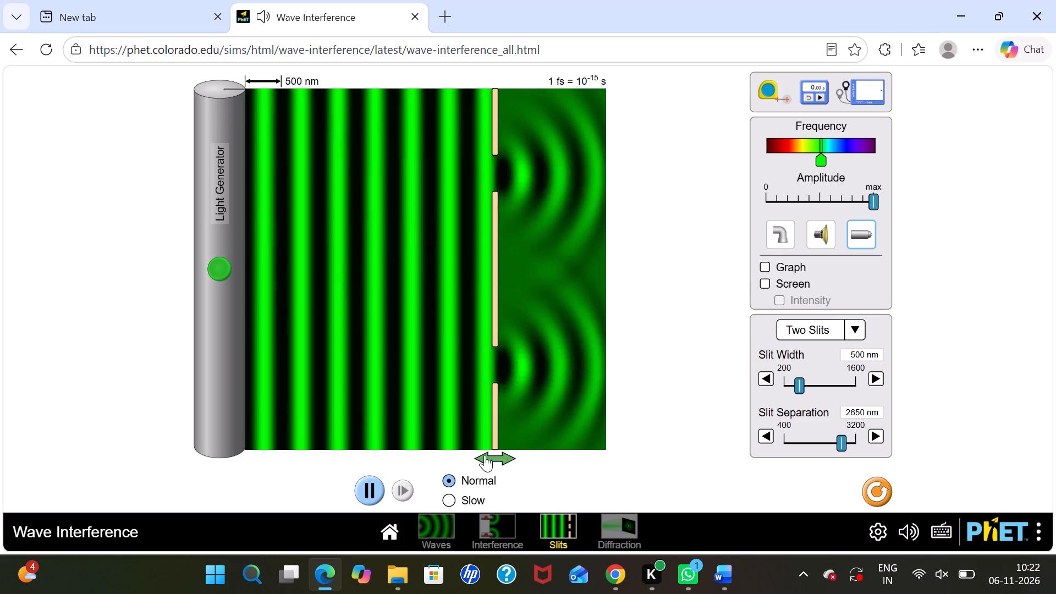
drag(493, 456, 424, 465)
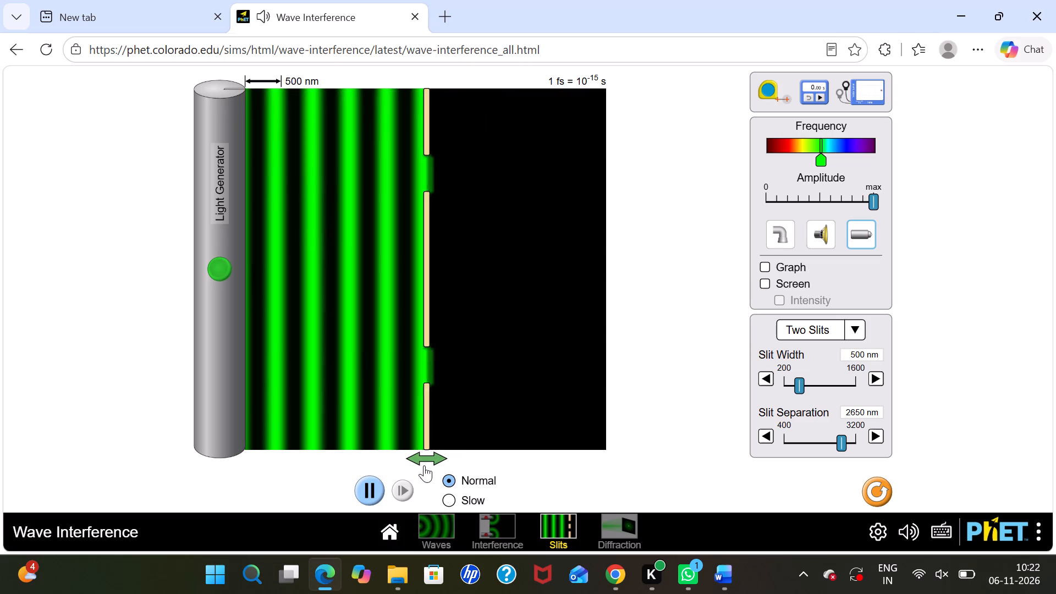
drag(424, 465, 415, 468)
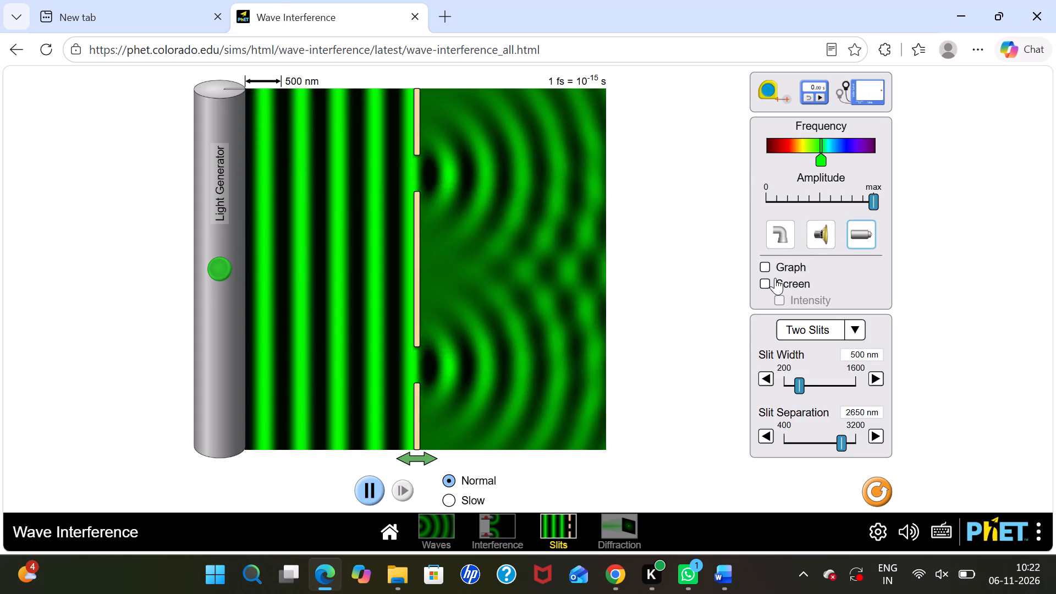
Turn on the Screen display for the two-slit light pattern.
click(766, 284)
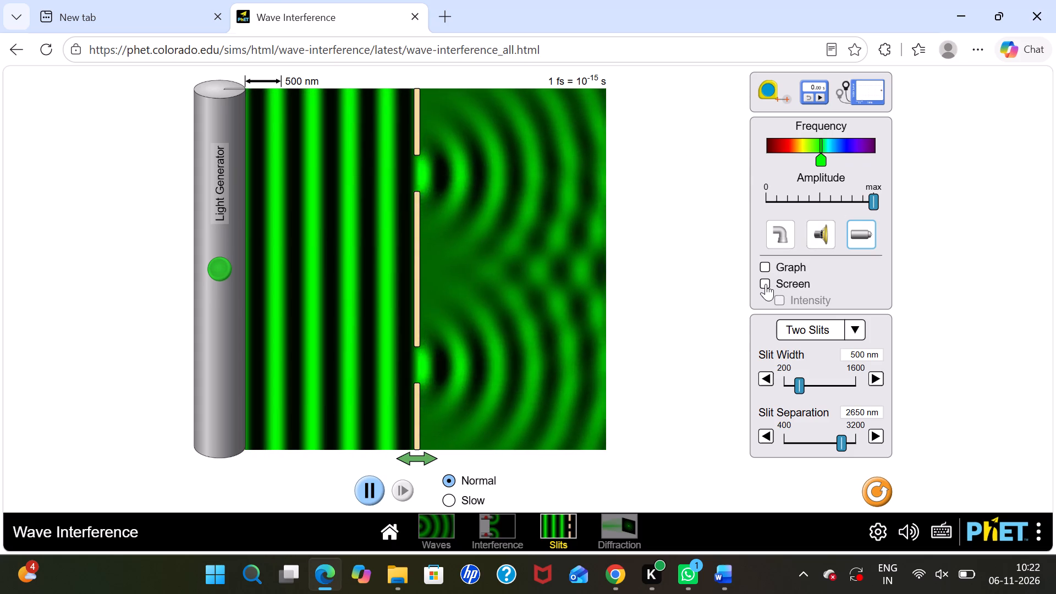
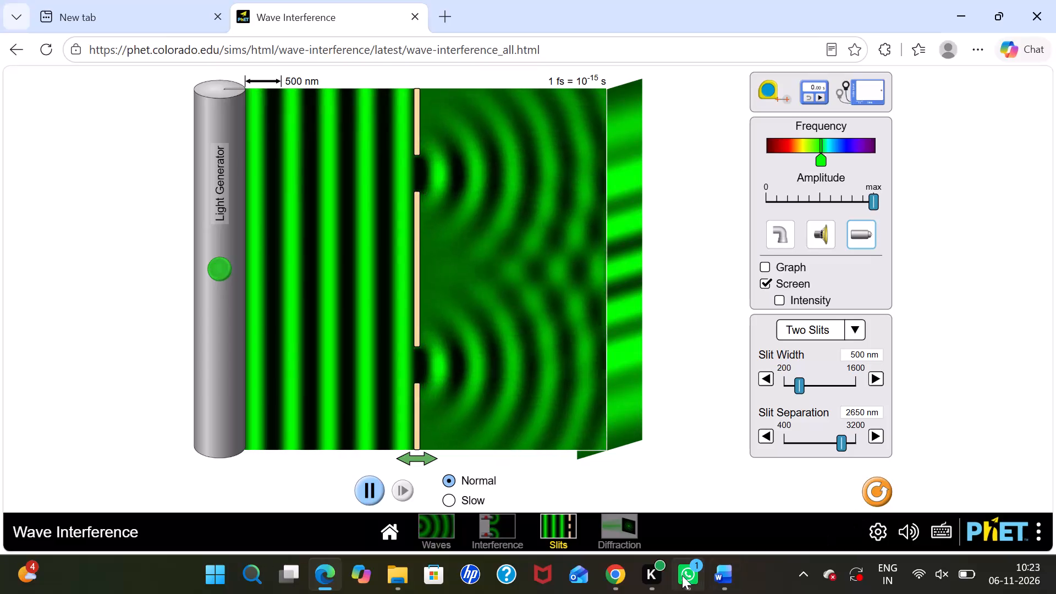
Switch to the Word lab document and enter 2650 as the distance between slits (d) under Data and Observations.
click(722, 574)
scroll(571, 326, up, 1)
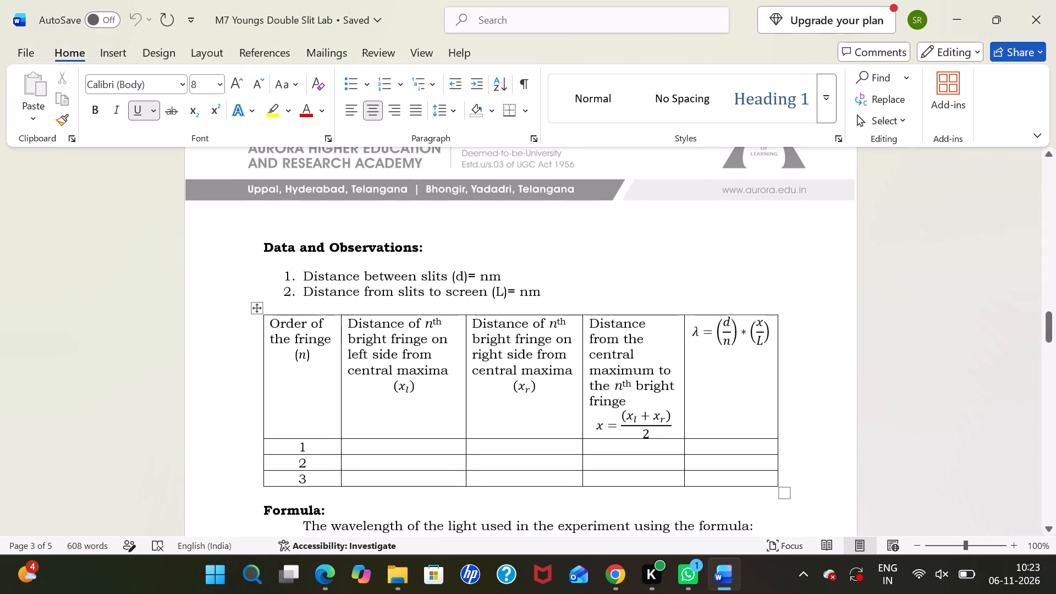
click(476, 277)
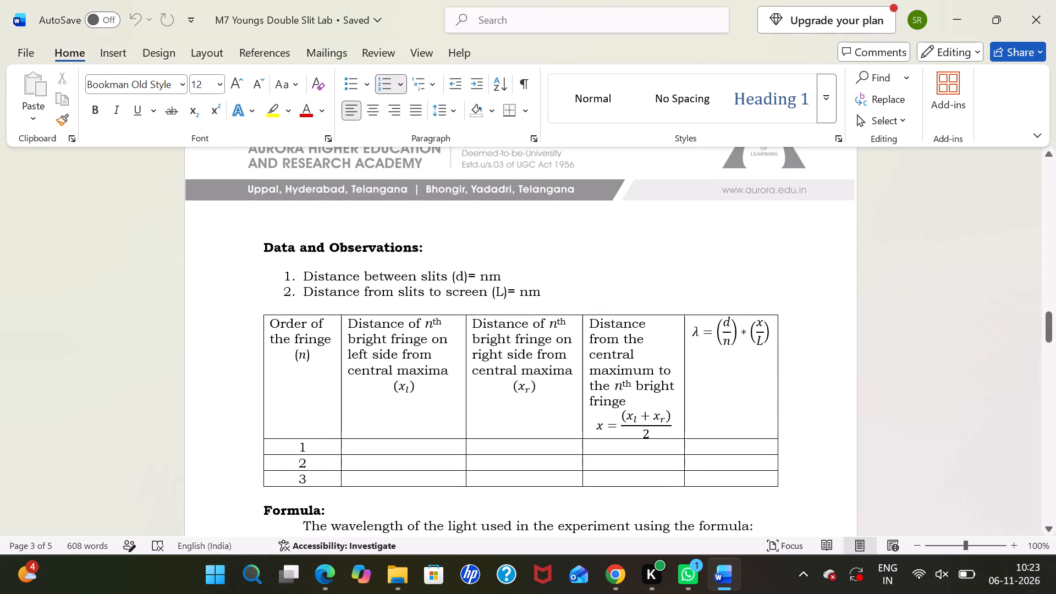
text(2650)
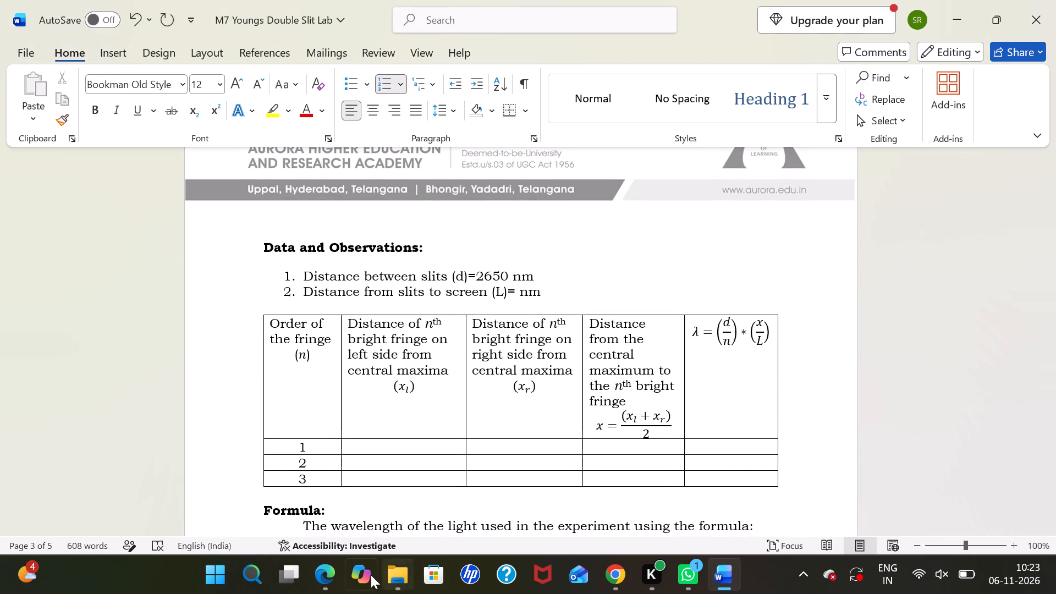
Return to the PhET simulation in Edge and measure the distance from the slit barrier to the screen with the measuring tape.
click(330, 574)
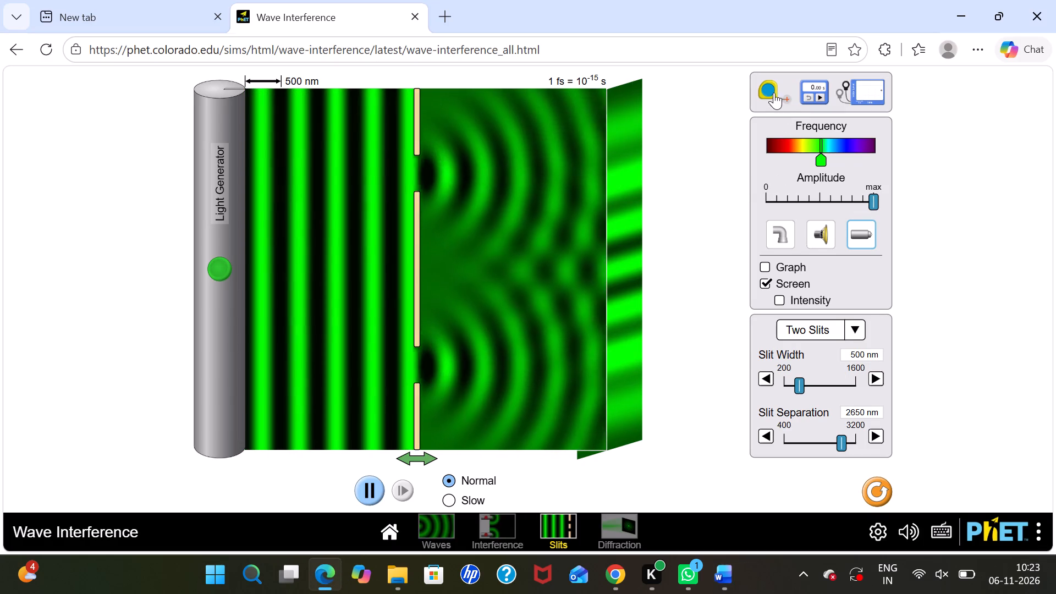
drag(768, 91, 433, 276)
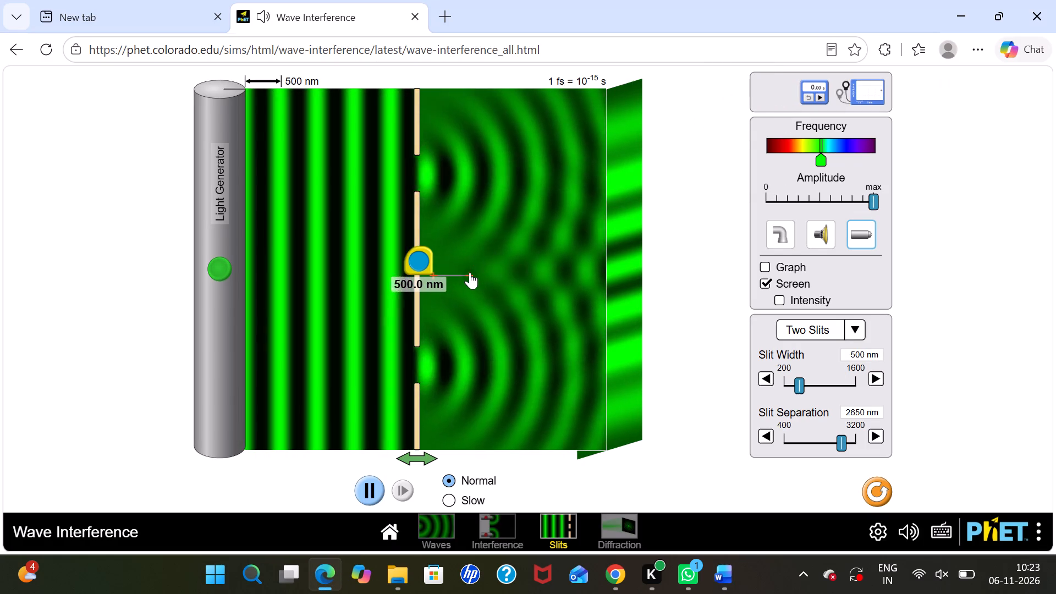
drag(470, 272, 605, 276)
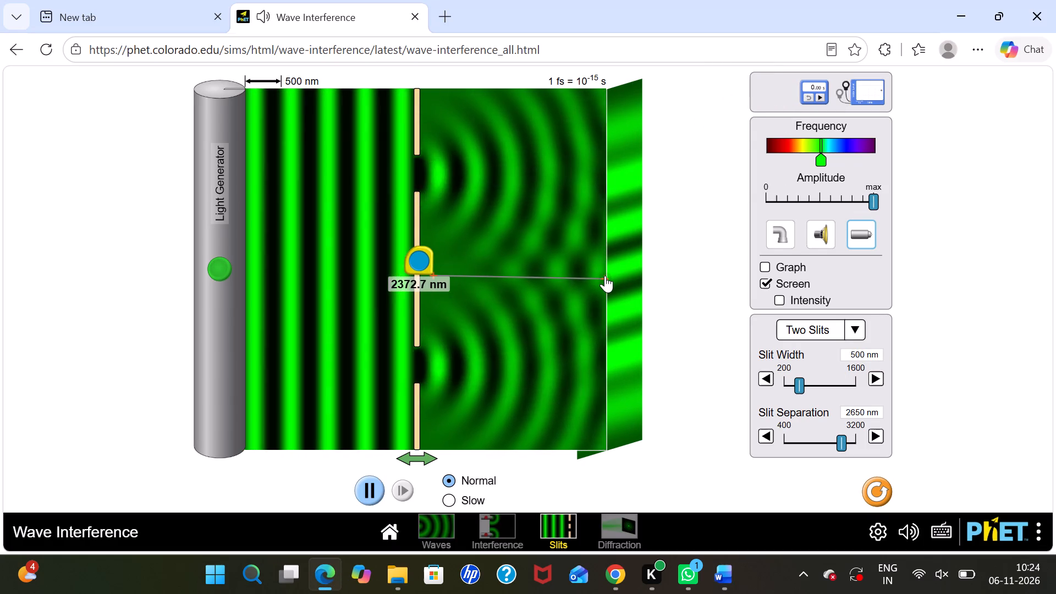
drag(605, 276, 606, 276)
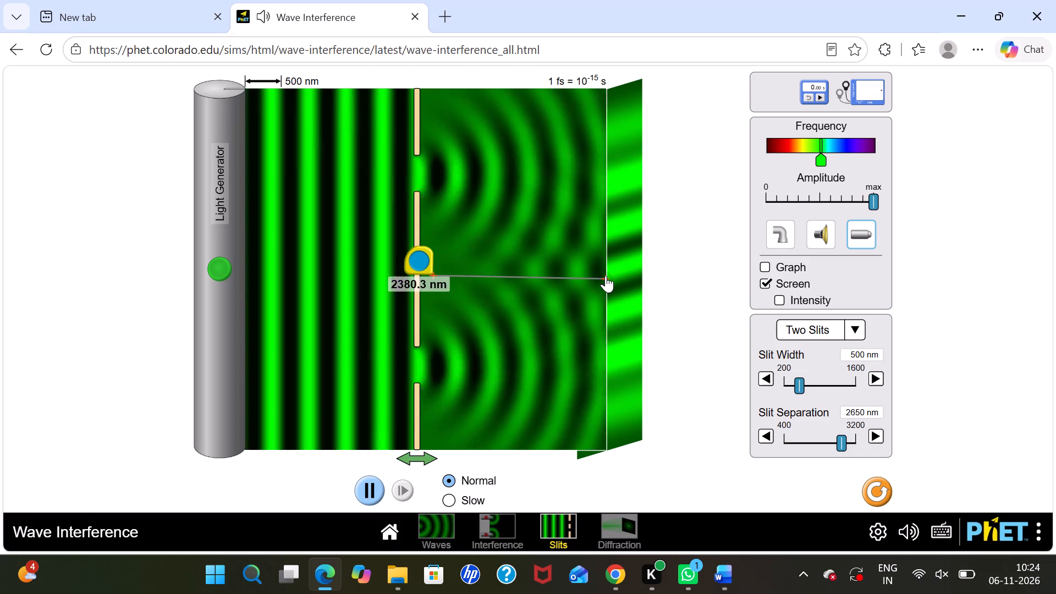
Back in the Word lab document, enter 2380.3 as the distance from slits to screen (L).
click(721, 573)
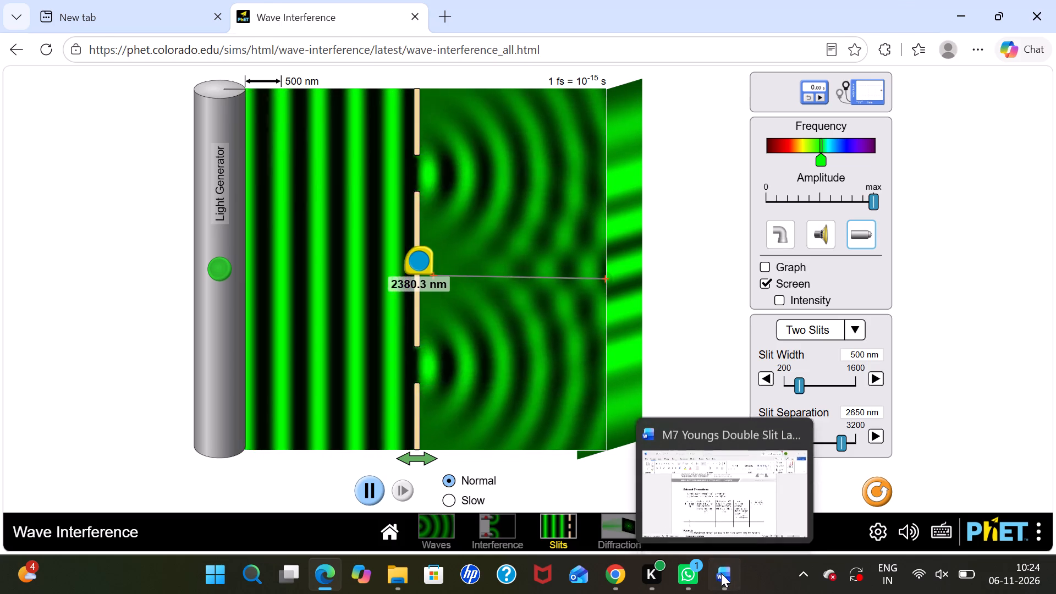
click(517, 291)
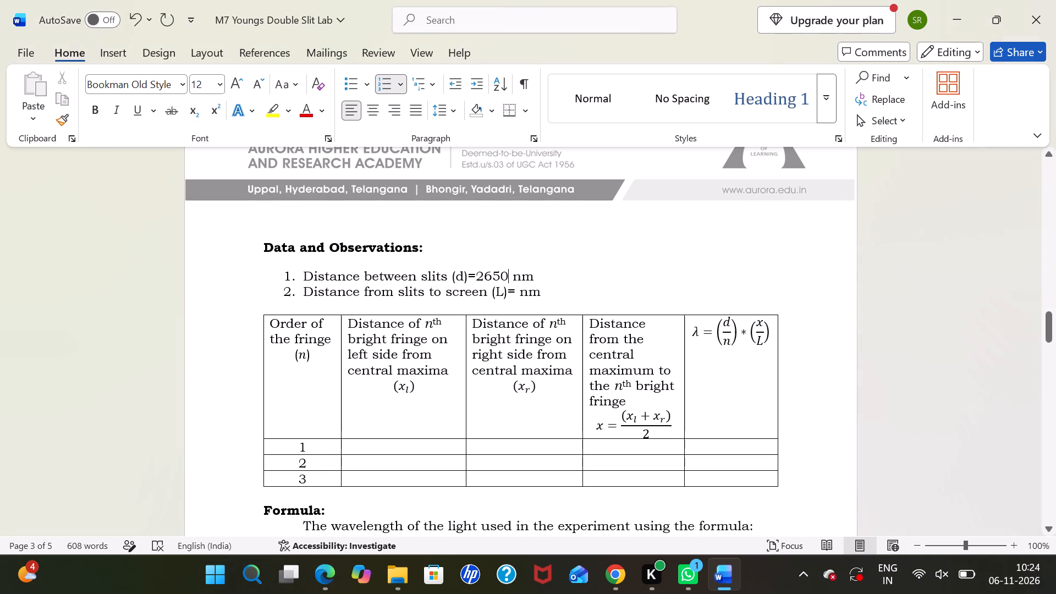
text(23)
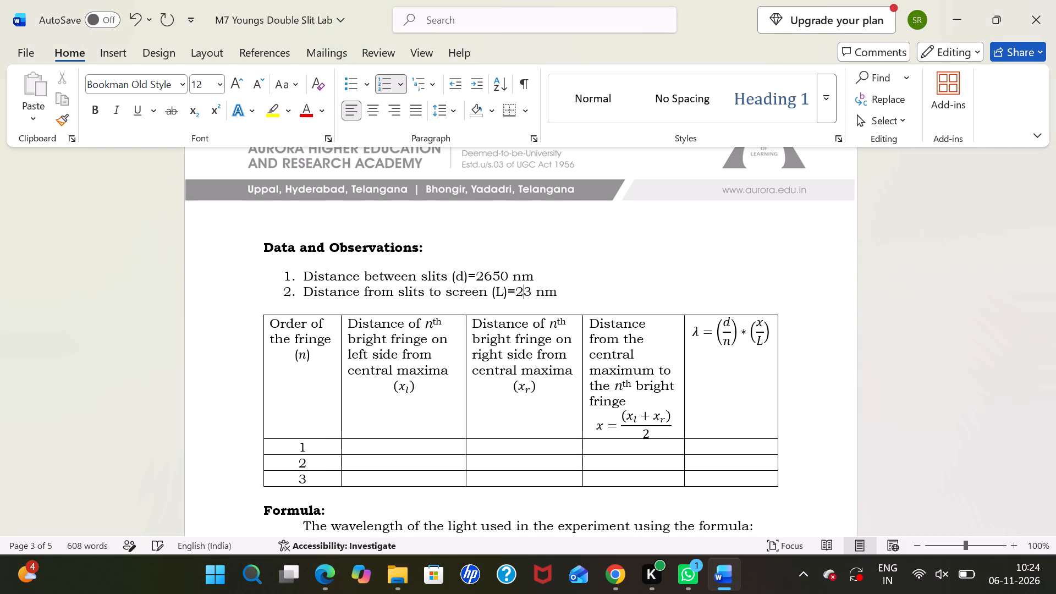
text(80.3)
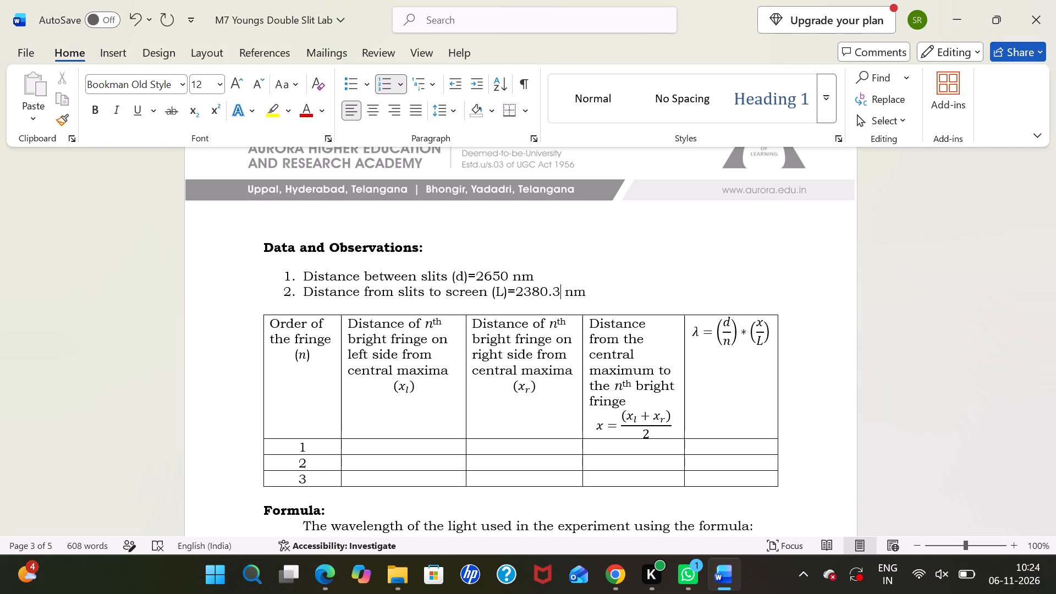
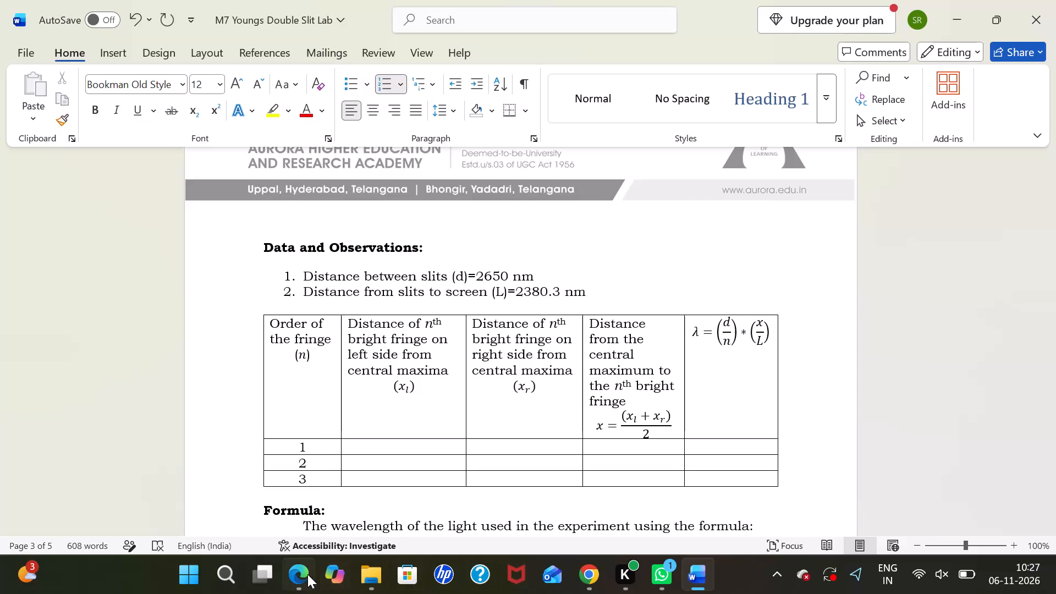
Switch to the PhET simulation in Edge and reposition the measuring tape onto the light screen, running vertically across the fringes near the centre.
click(307, 574)
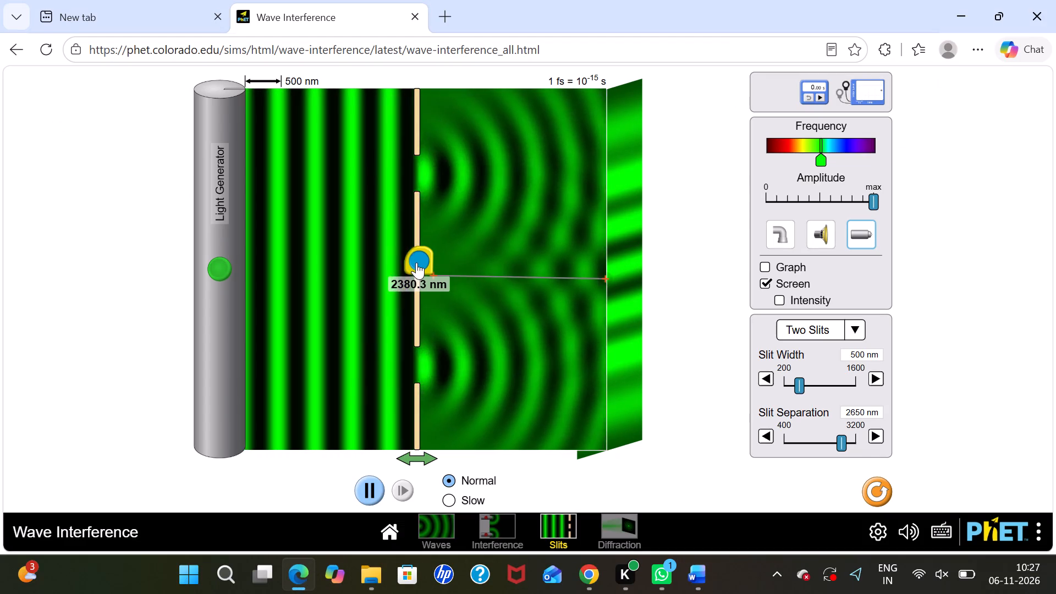
drag(417, 262, 589, 283)
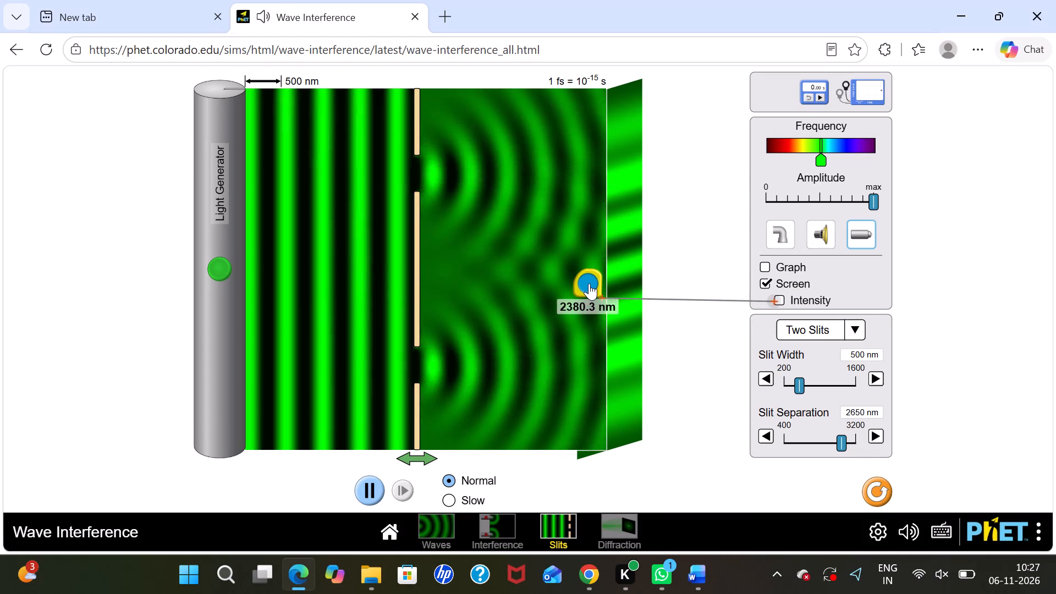
drag(589, 283, 434, 274)
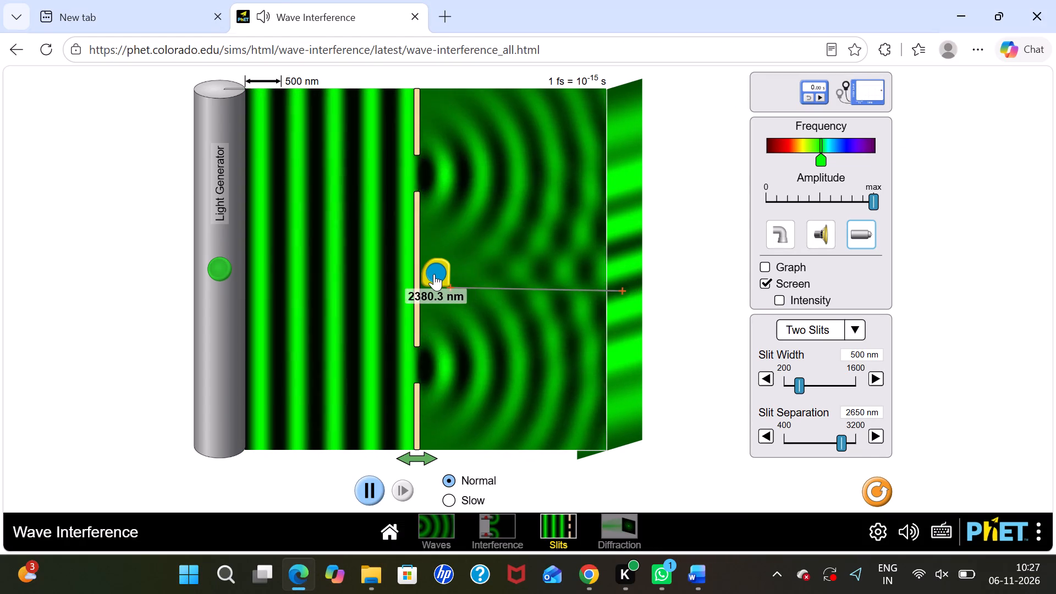
drag(434, 274, 588, 278)
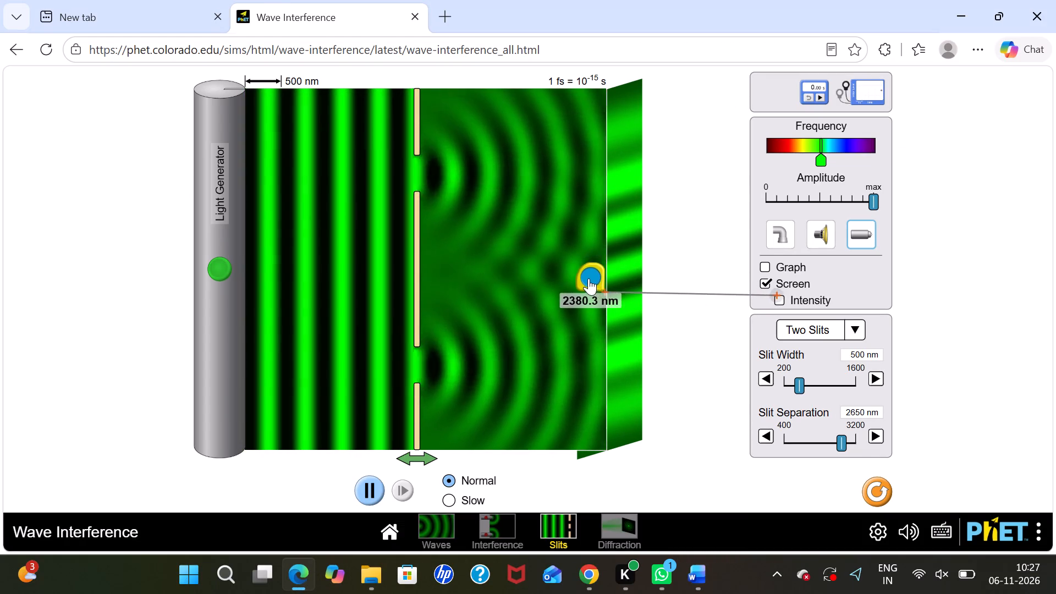
drag(588, 278, 604, 283)
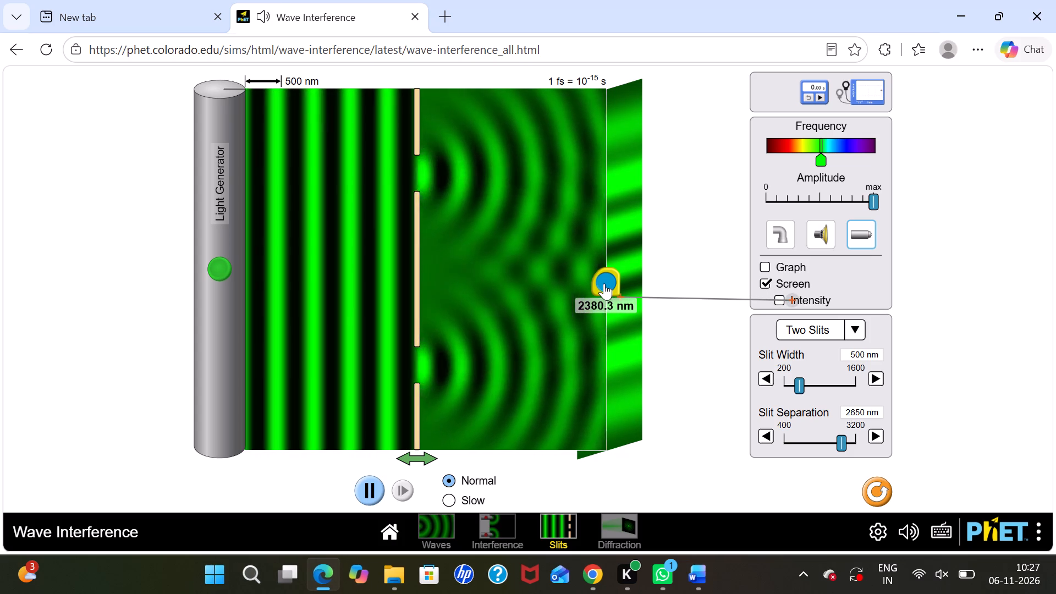
click(604, 283)
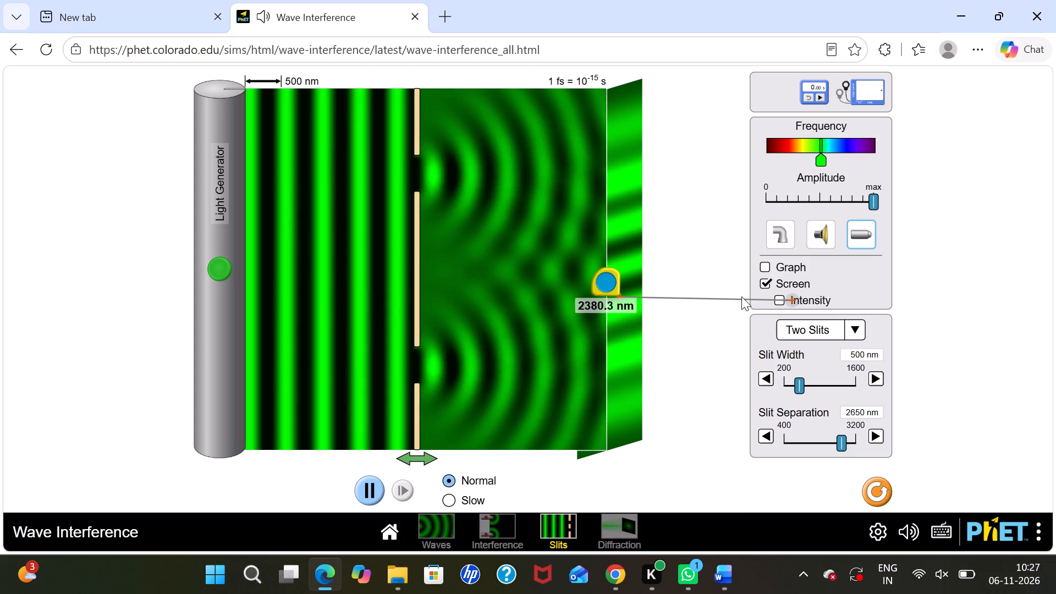
drag(741, 296, 795, 300)
drag(795, 300, 761, 274)
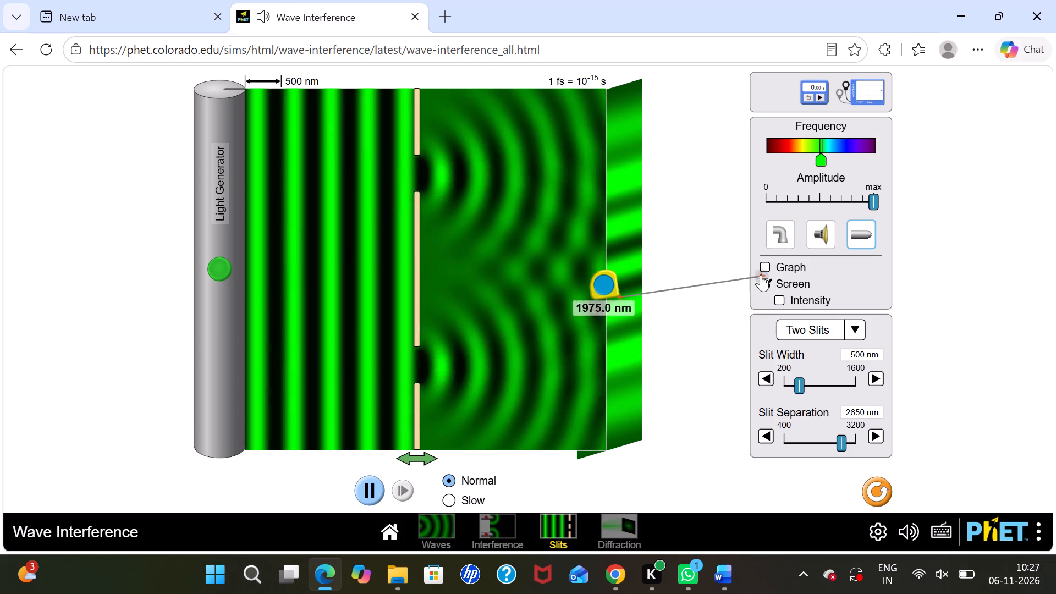
drag(761, 274, 636, 263)
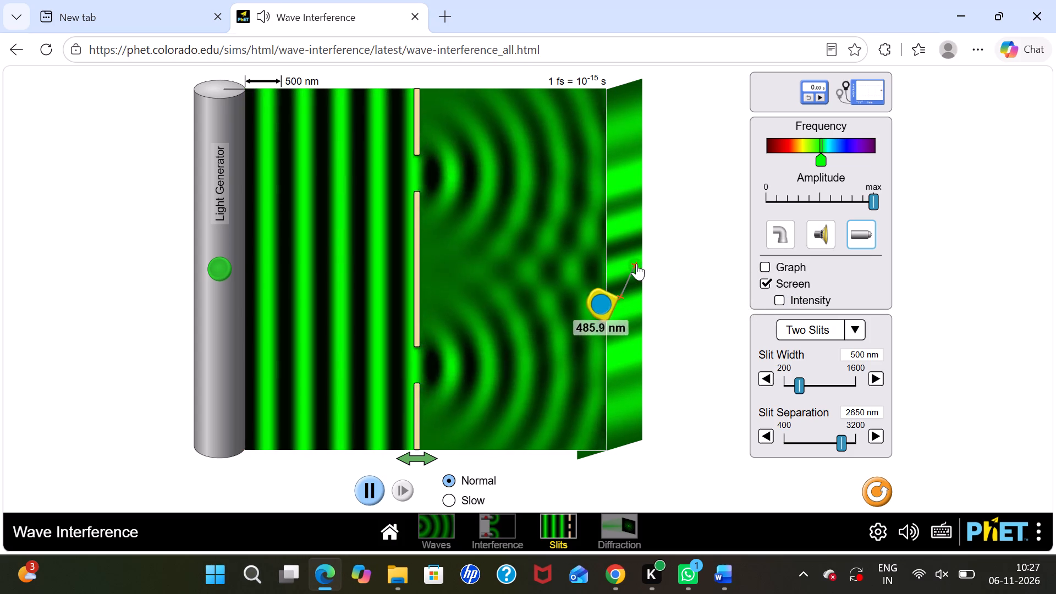
drag(636, 263, 622, 260)
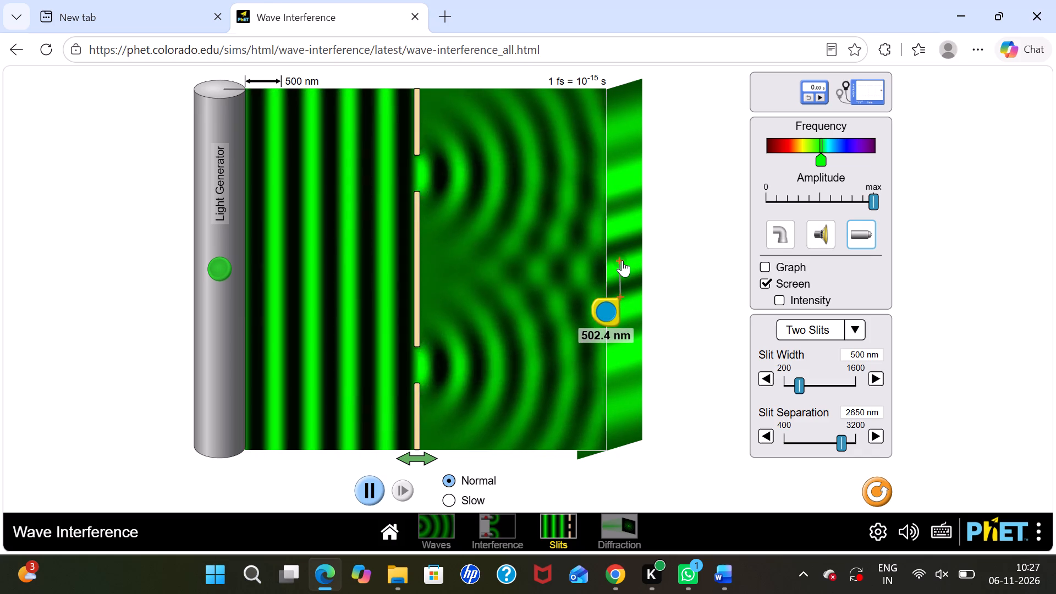
drag(622, 260, 623, 206)
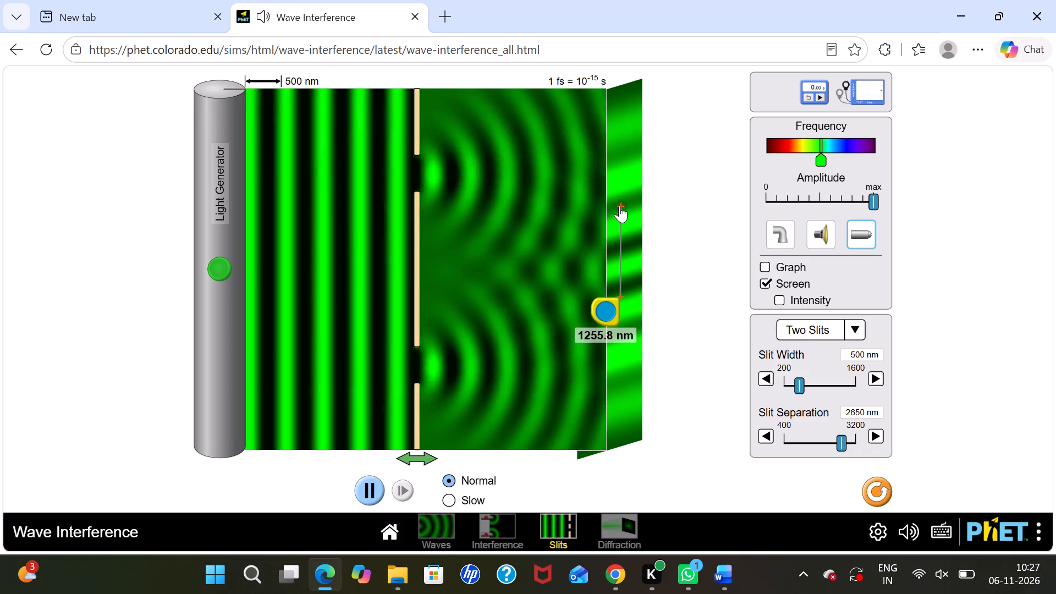
click(621, 259)
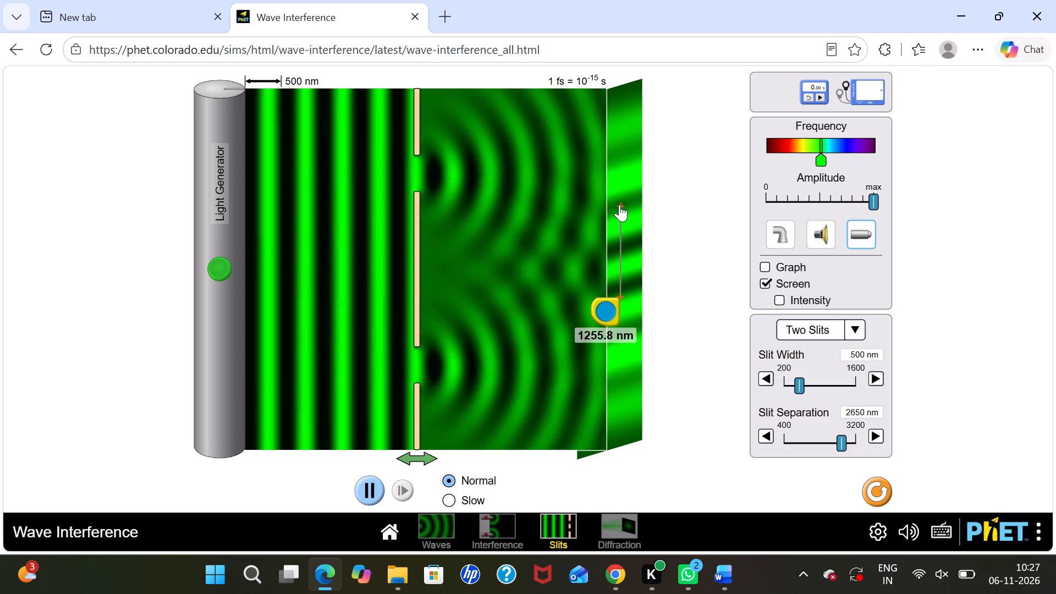
click(619, 205)
drag(619, 205, 629, 277)
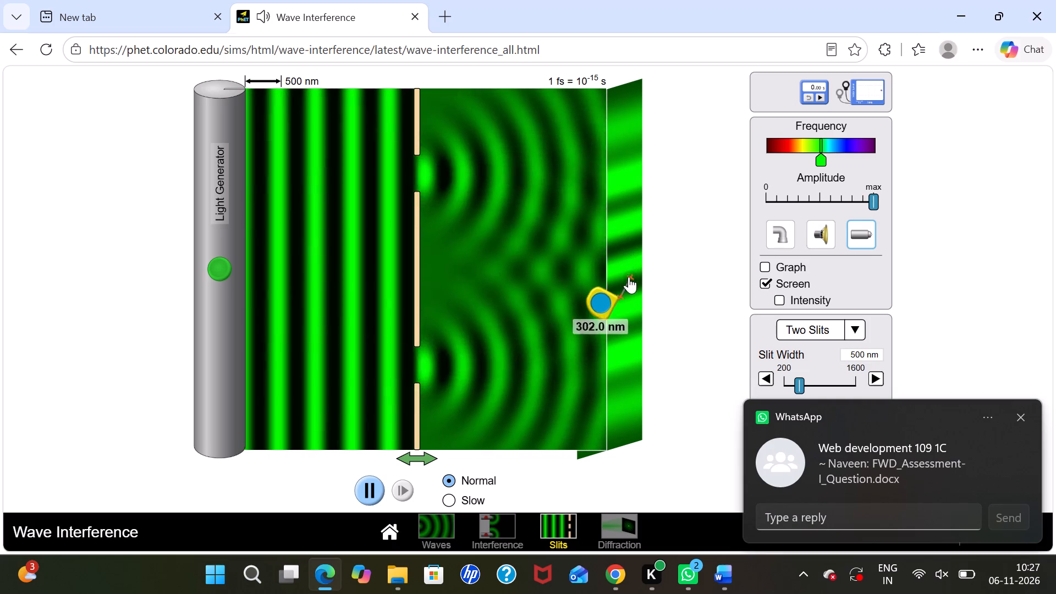
drag(629, 277, 618, 265)
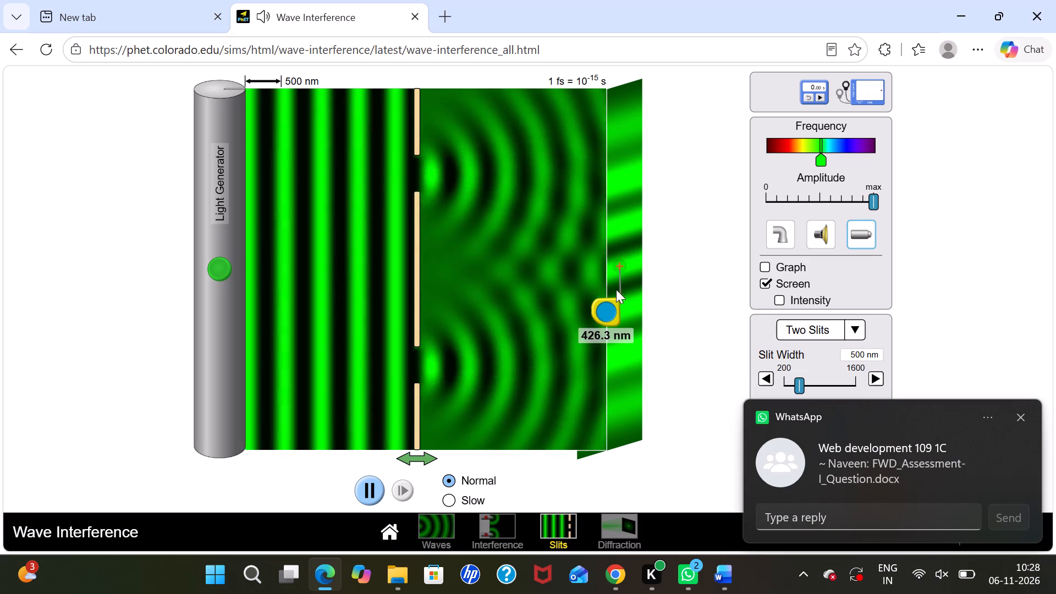
Measure the distance on the screen from the central maximum to the first bright fringe above it with the measuring tape.
drag(612, 300, 607, 249)
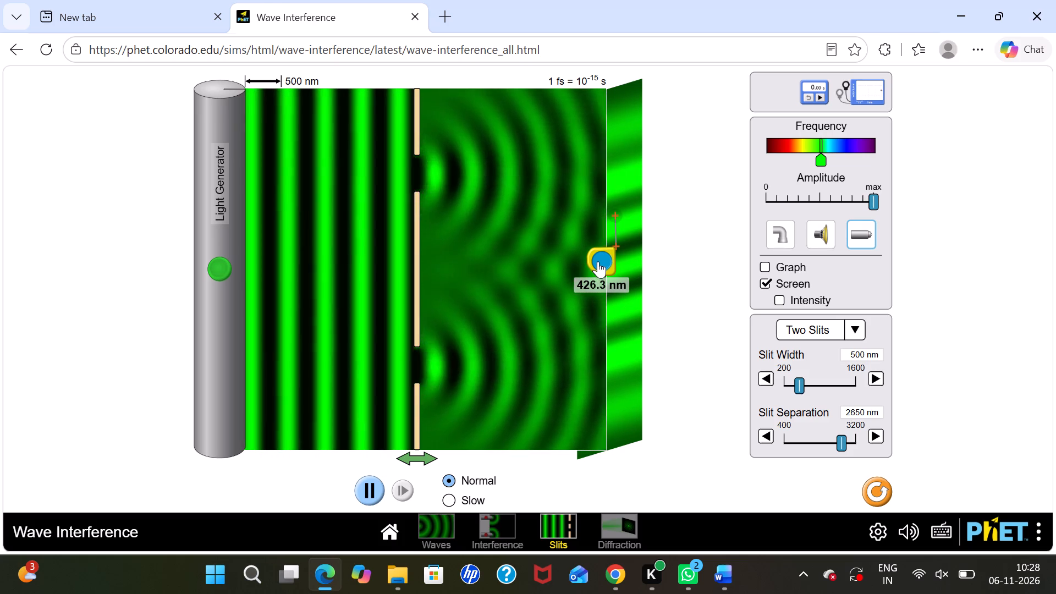
drag(598, 261, 536, 289)
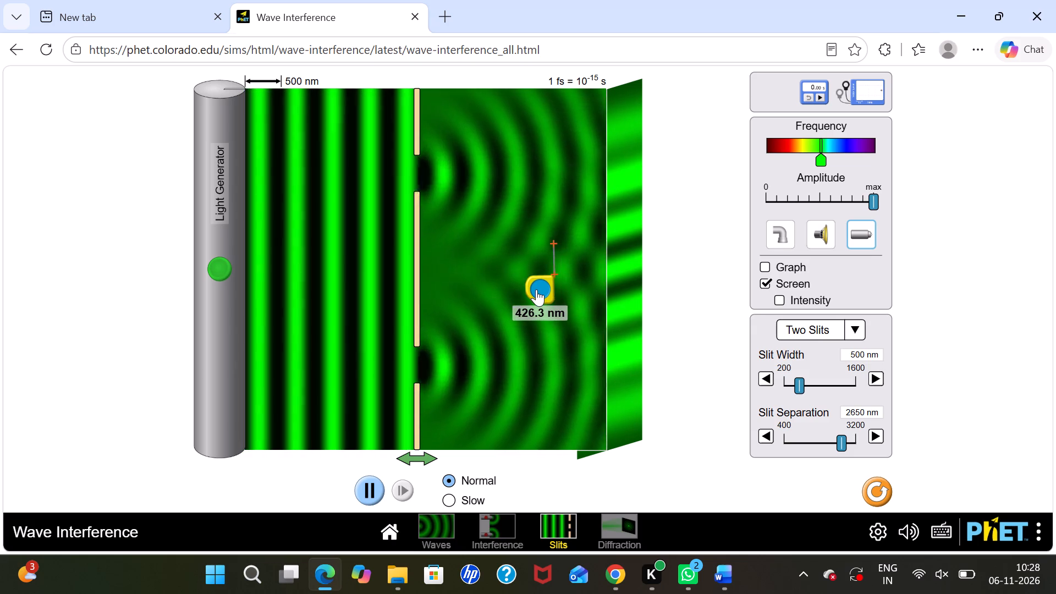
drag(546, 281, 590, 270)
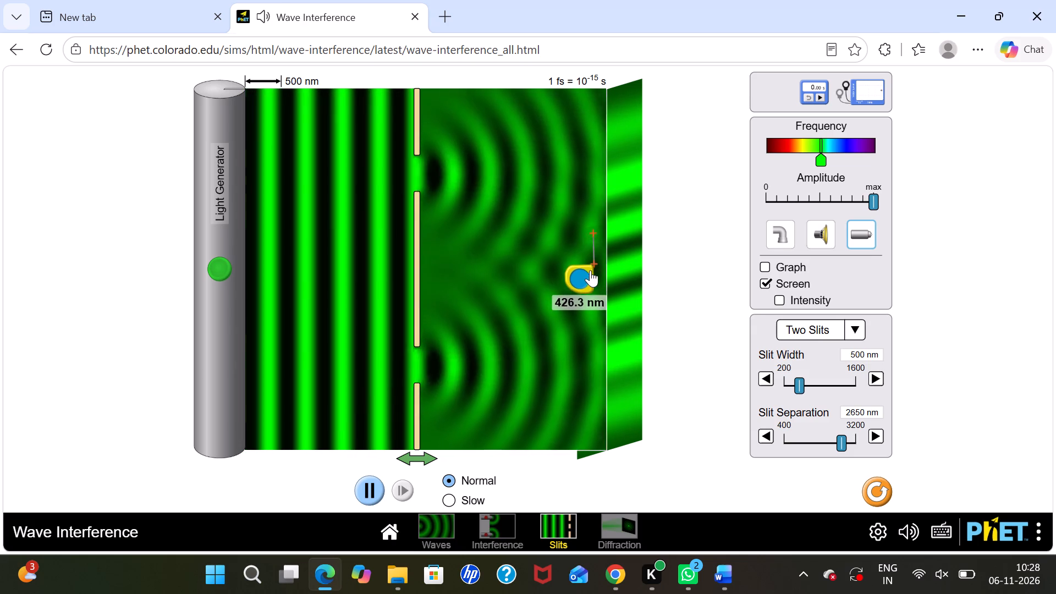
drag(590, 270, 607, 270)
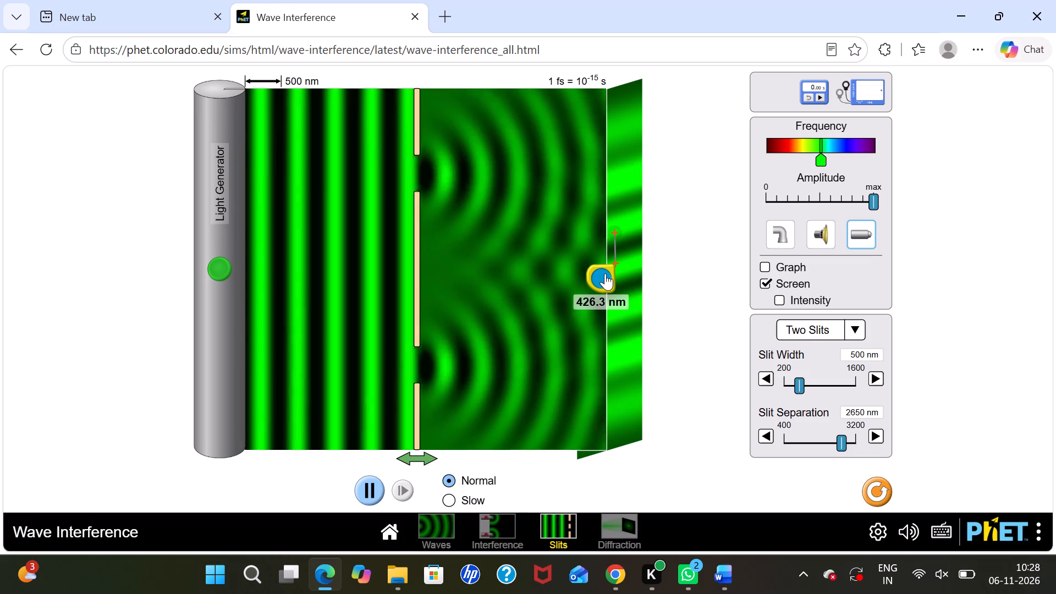
drag(605, 273, 628, 270)
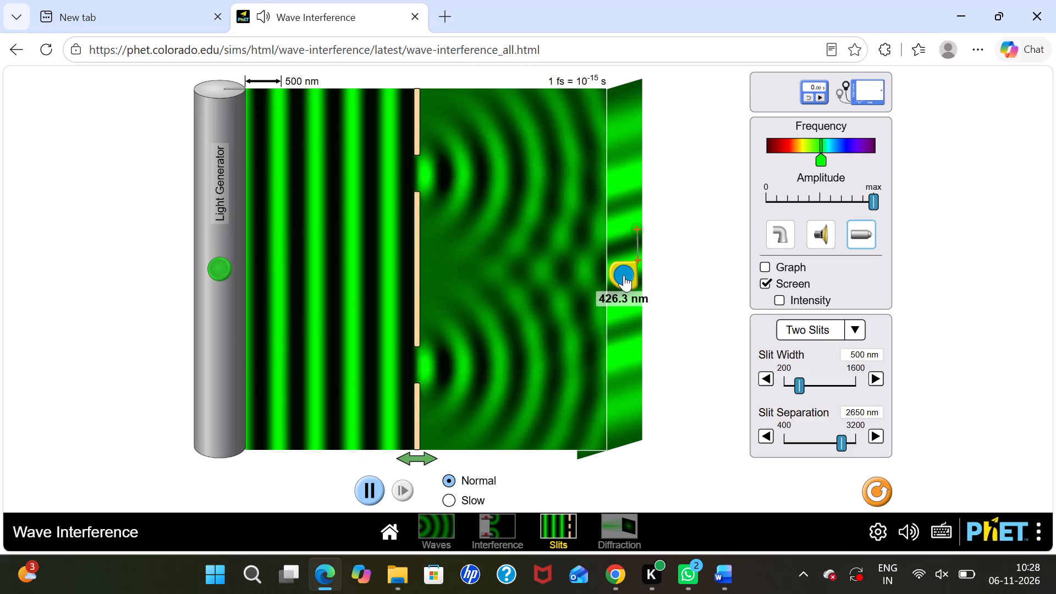
drag(624, 275, 623, 269)
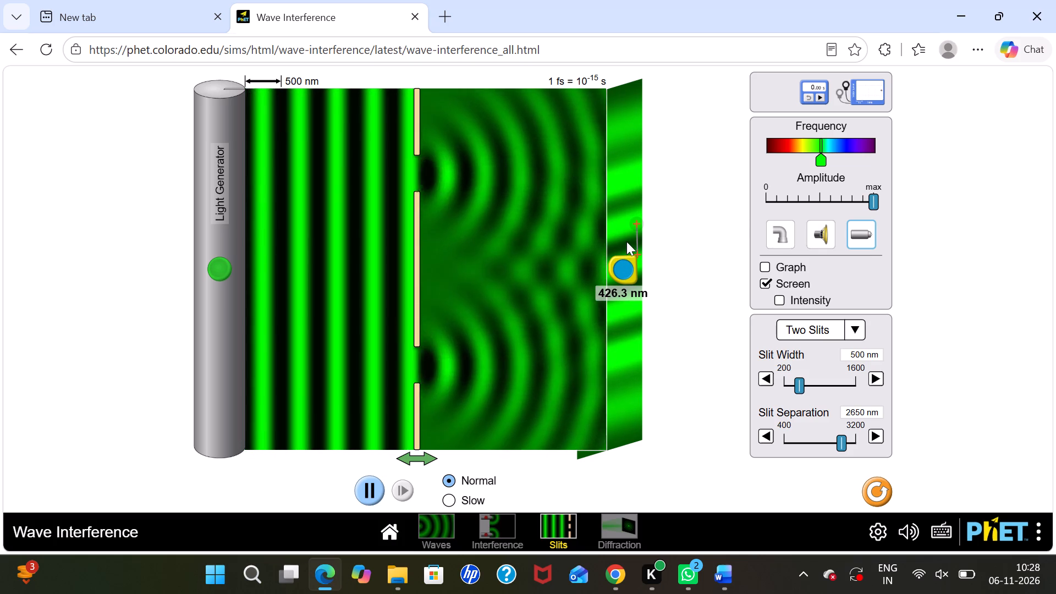
drag(639, 222, 638, 222)
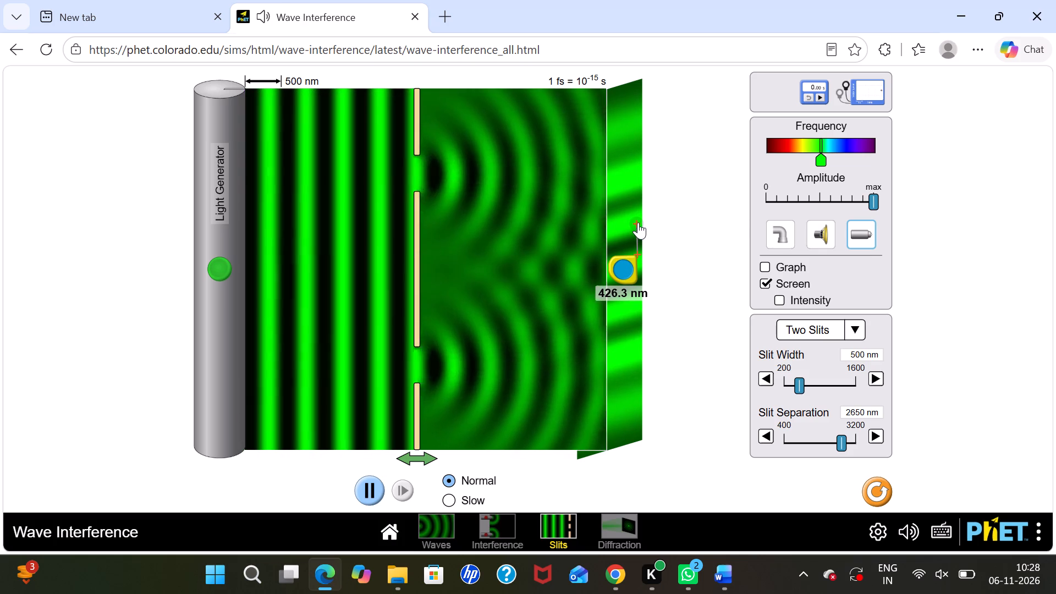
drag(638, 222, 629, 222)
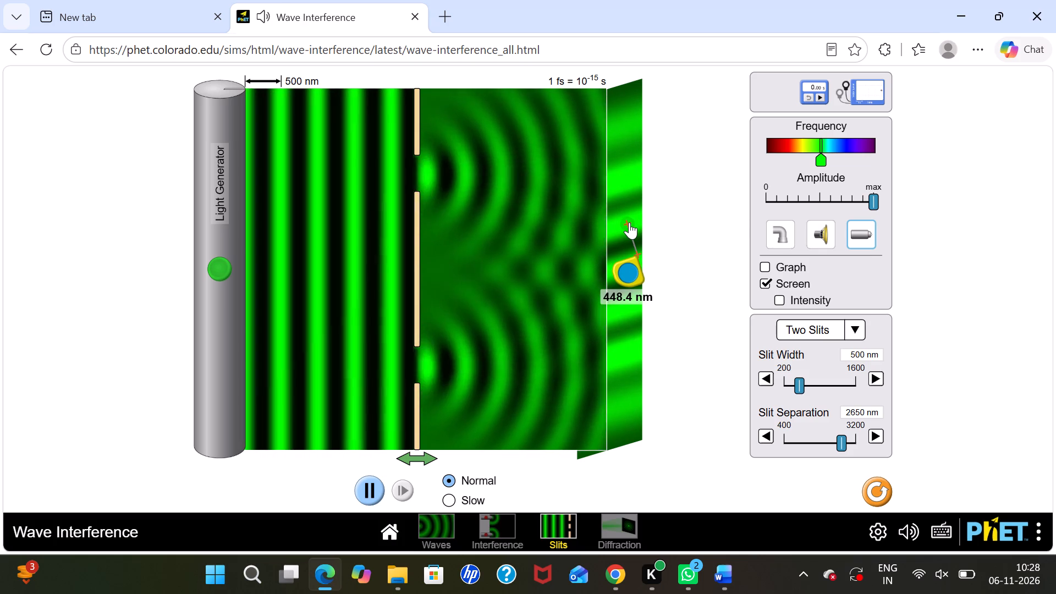
drag(631, 268, 624, 267)
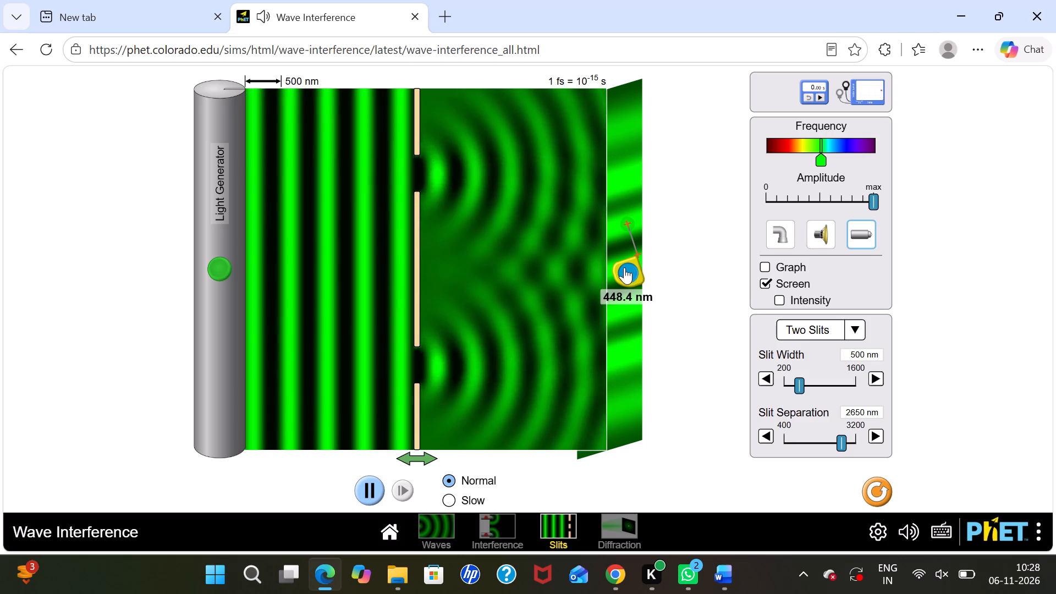
drag(624, 267, 619, 261)
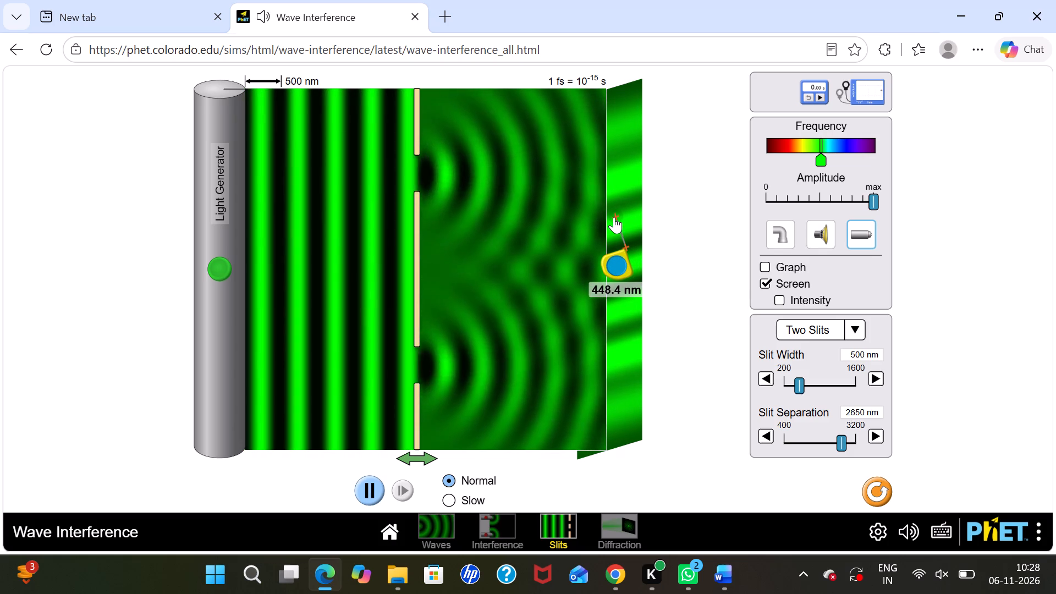
drag(614, 217, 624, 217)
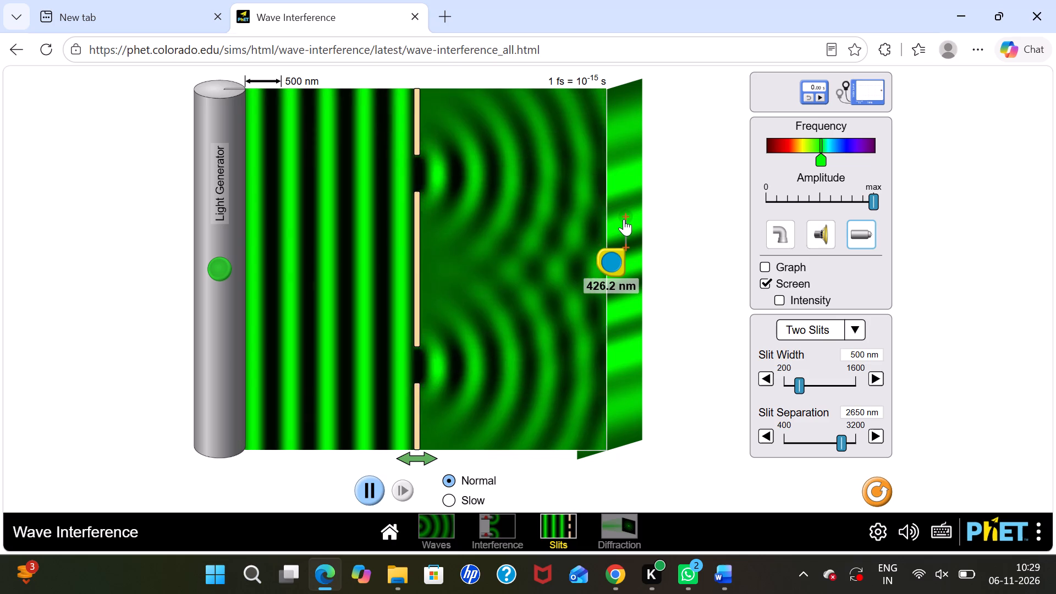
drag(624, 215, 624, 222)
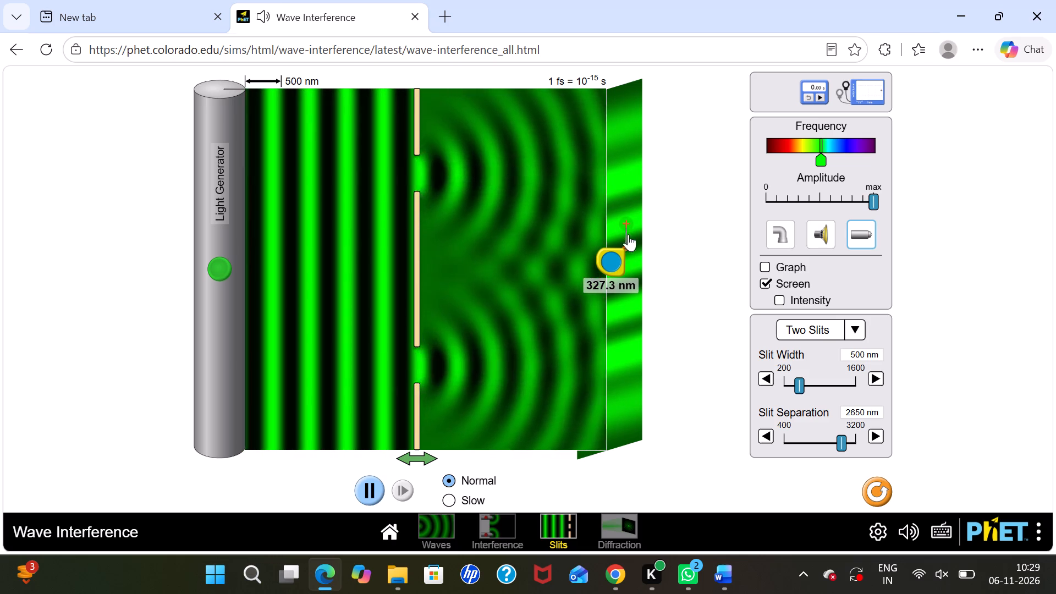
Back in the Word lab document, enter 327.3 as the left-side fringe distance (xl) for order 1.
click(724, 569)
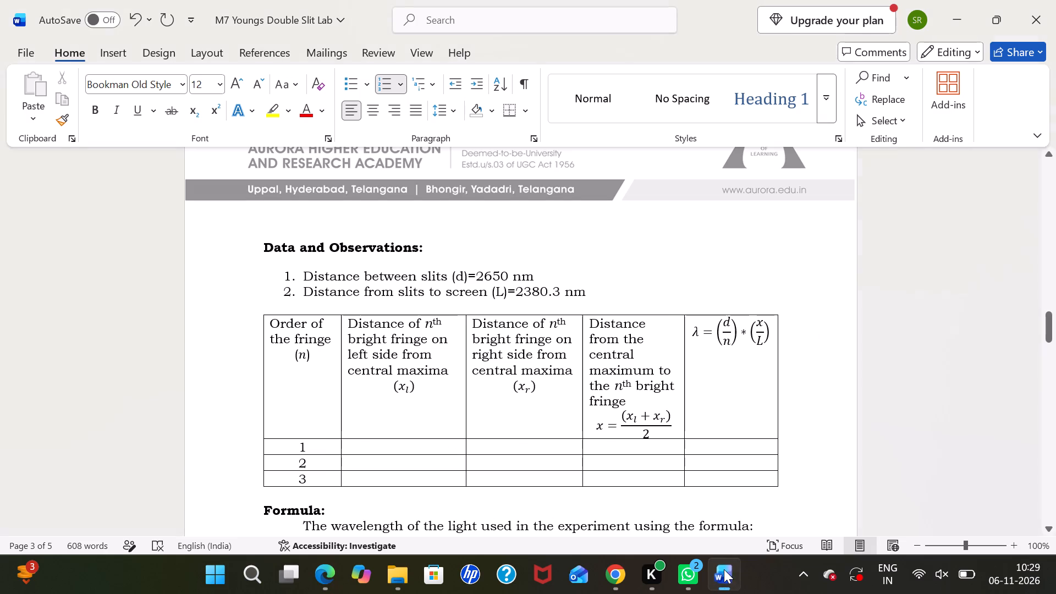
click(370, 447)
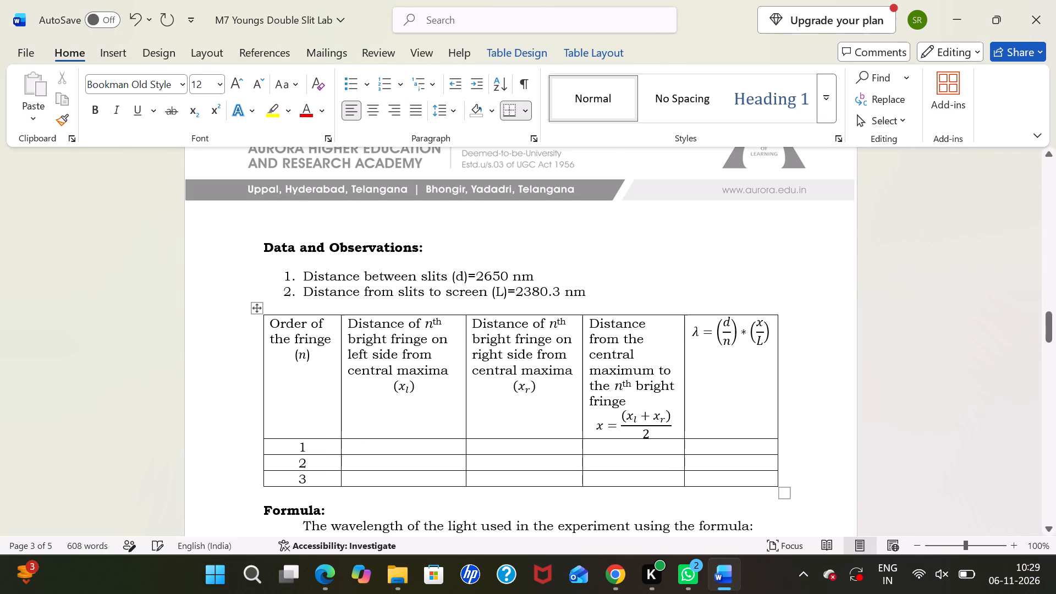
text(327)
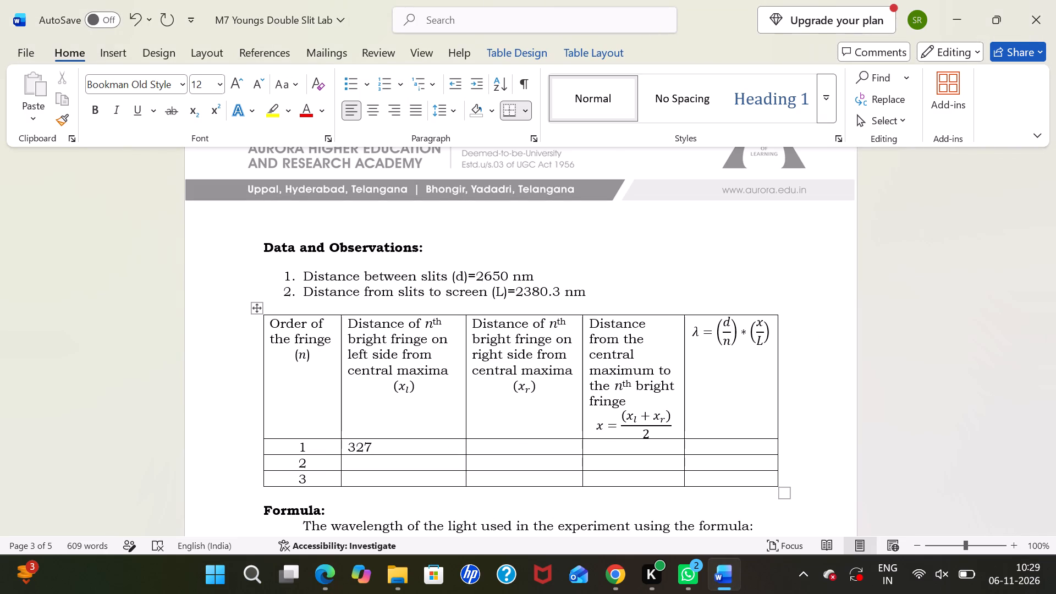
text(.3)
Return to the PhET simulation in Edge and extend the measuring tape to the second bright fringe above the central maximum.
click(327, 562)
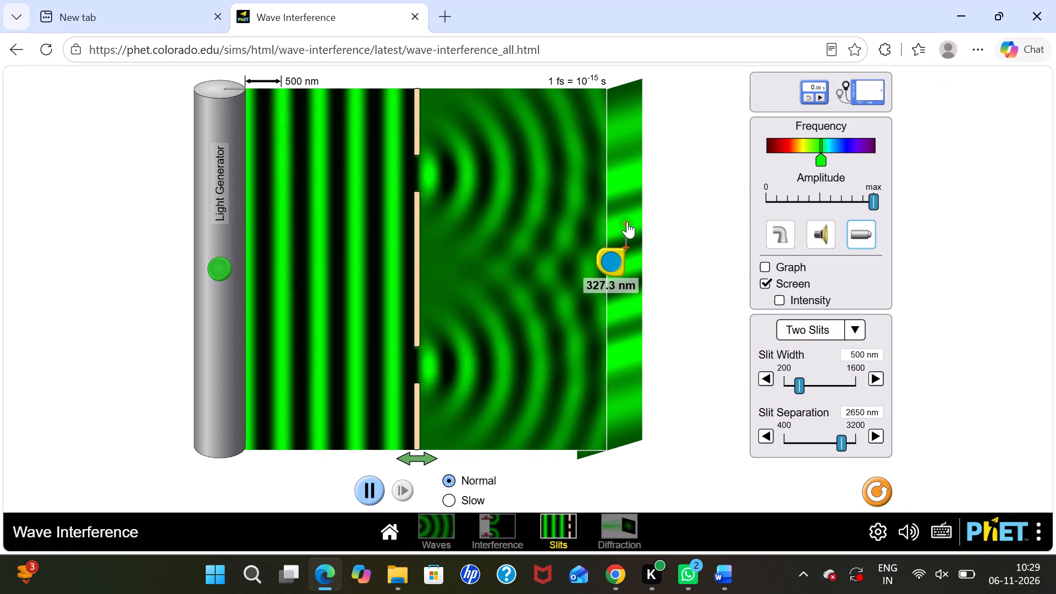
drag(629, 223, 628, 206)
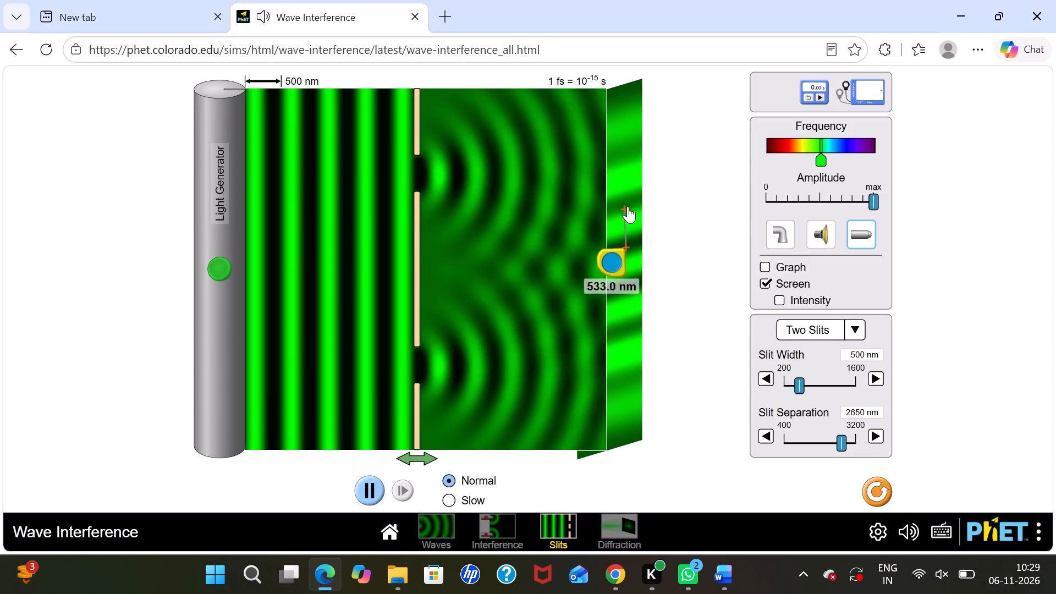
drag(628, 206, 625, 181)
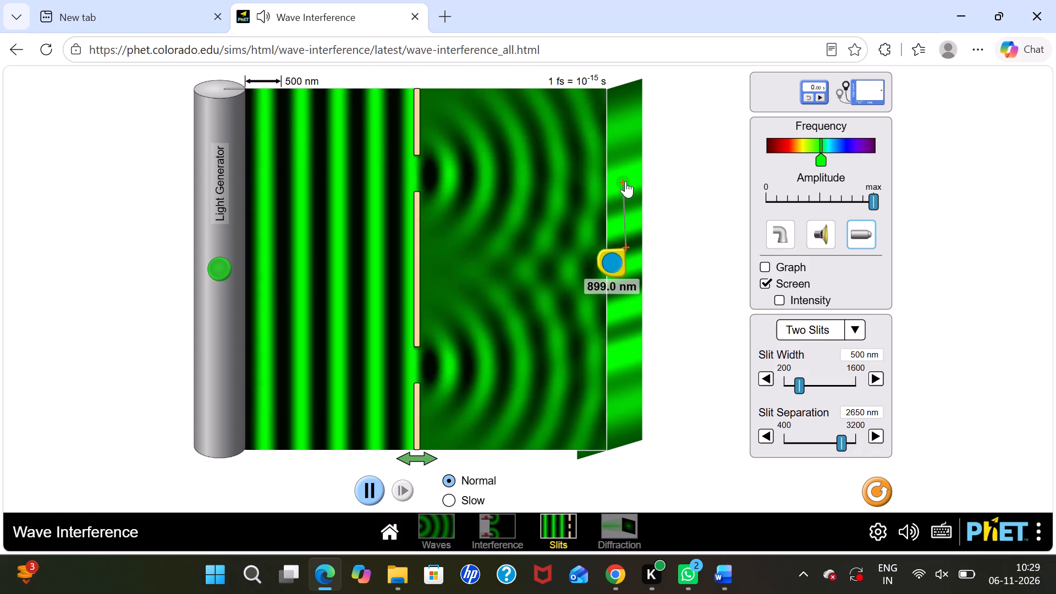
drag(625, 181, 625, 179)
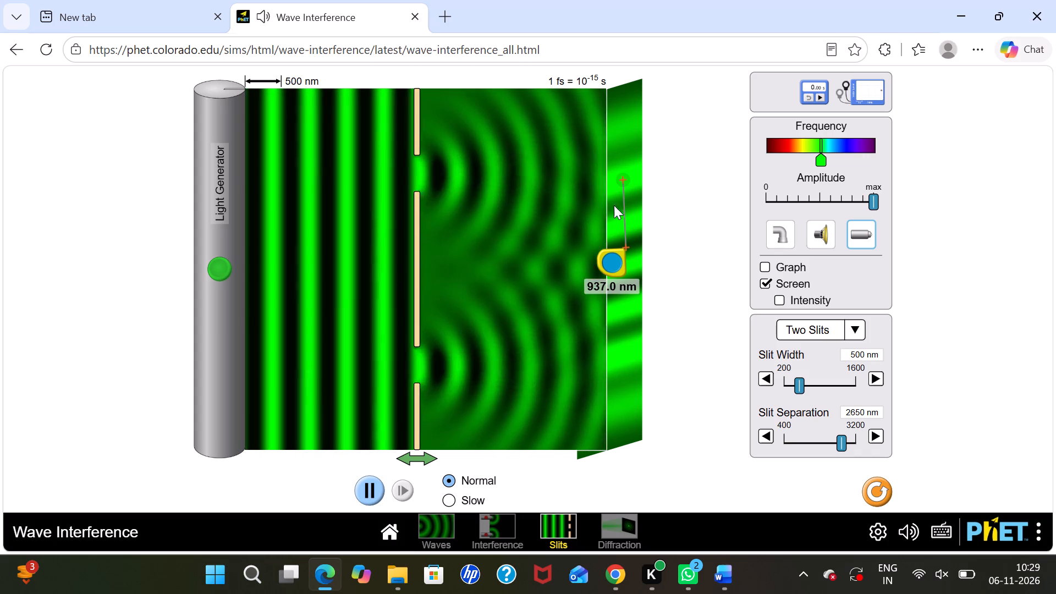
Back in the Word lab document, enter 937.0 as the left-side fringe distance (xl) for order 2.
click(725, 571)
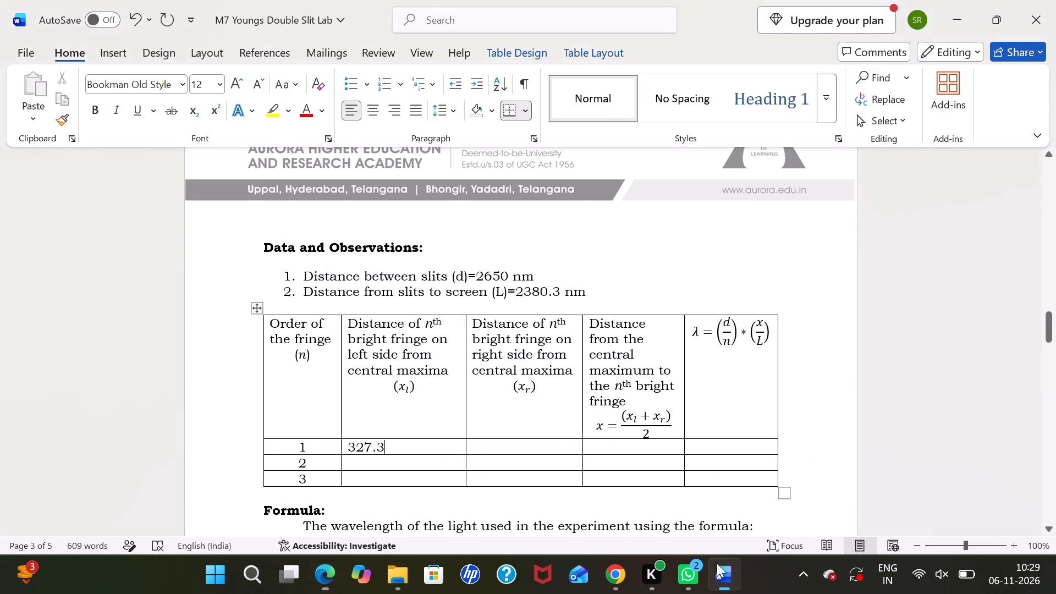
click(391, 461)
text(937)
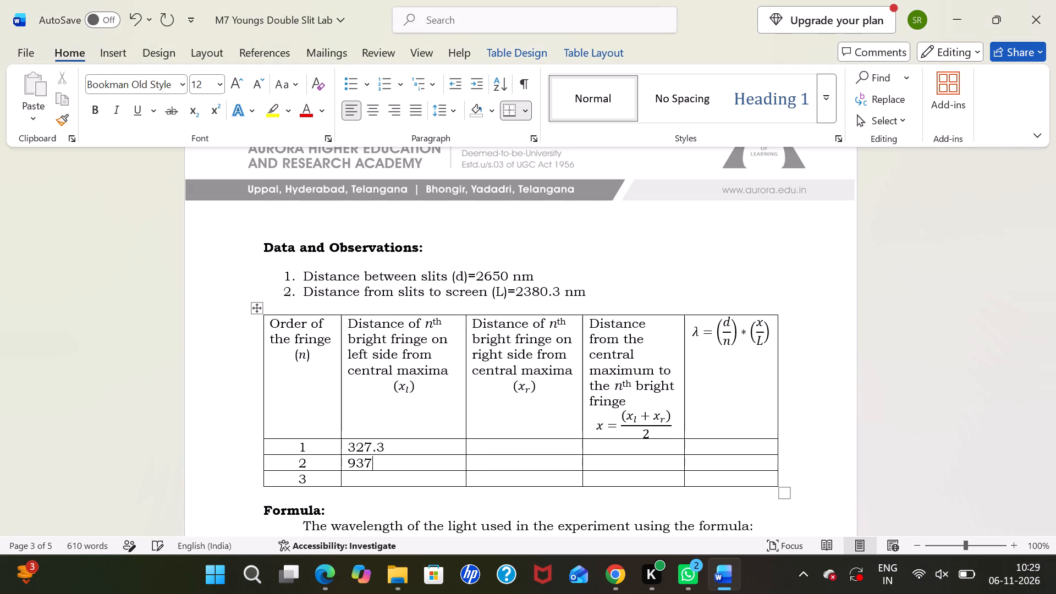
text(.0)
Return to the PhET simulation in Edge and extend the measuring tape to the third bright fringe above the central maximum.
click(323, 572)
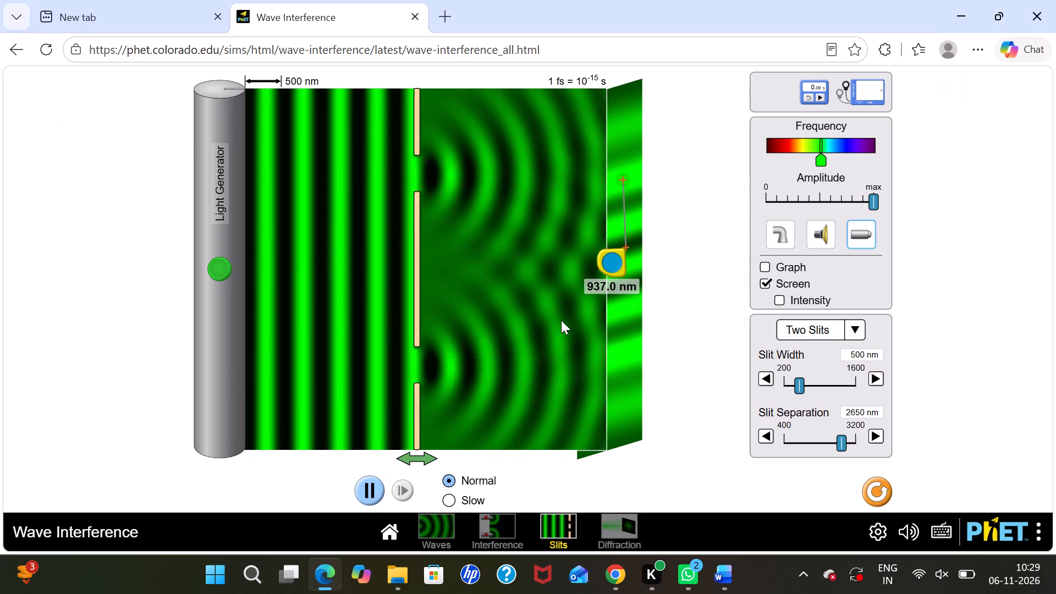
drag(623, 175, 623, 171)
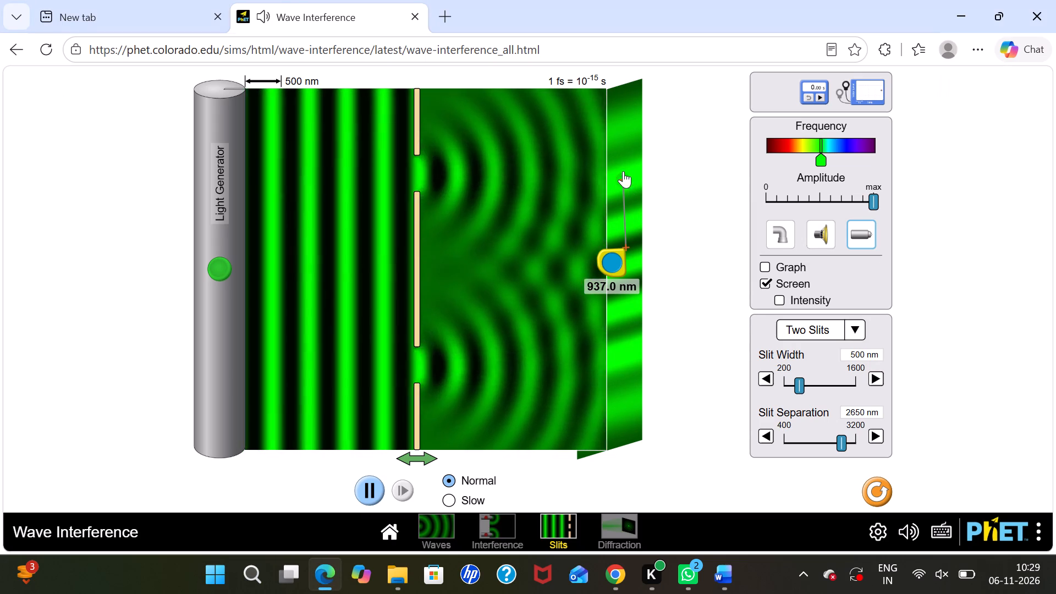
drag(623, 171, 623, 131)
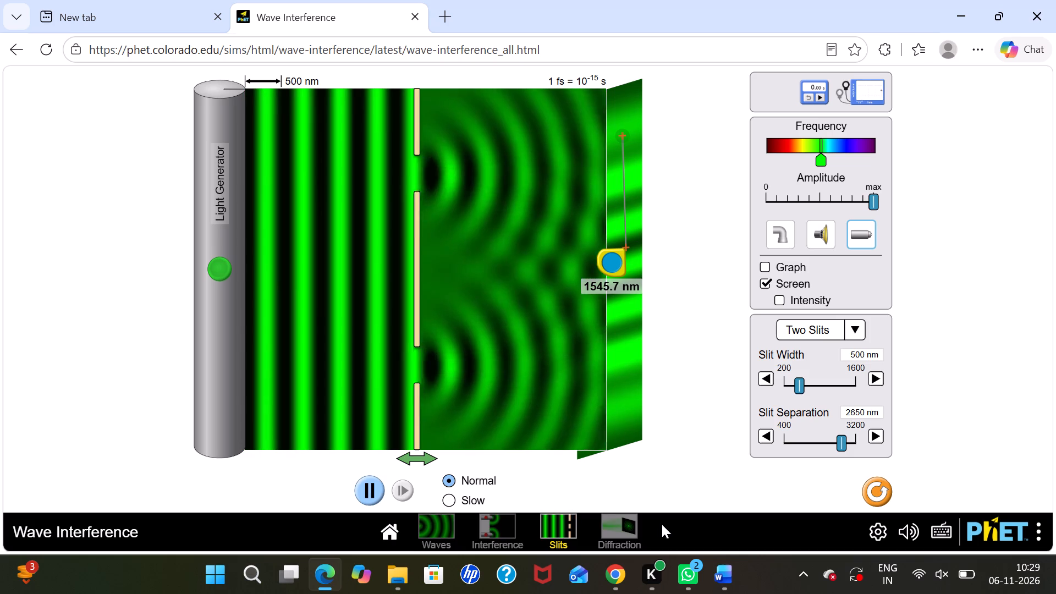
Back in the Word lab document, enter 1545.7 as the left-side fringe distance (xl) for order 3.
click(716, 570)
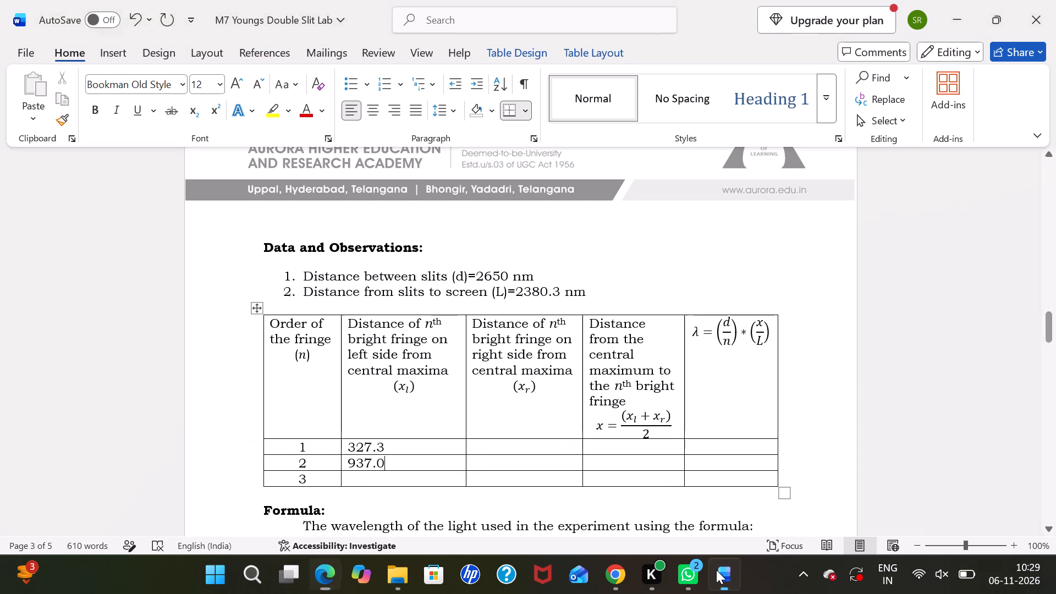
click(431, 481)
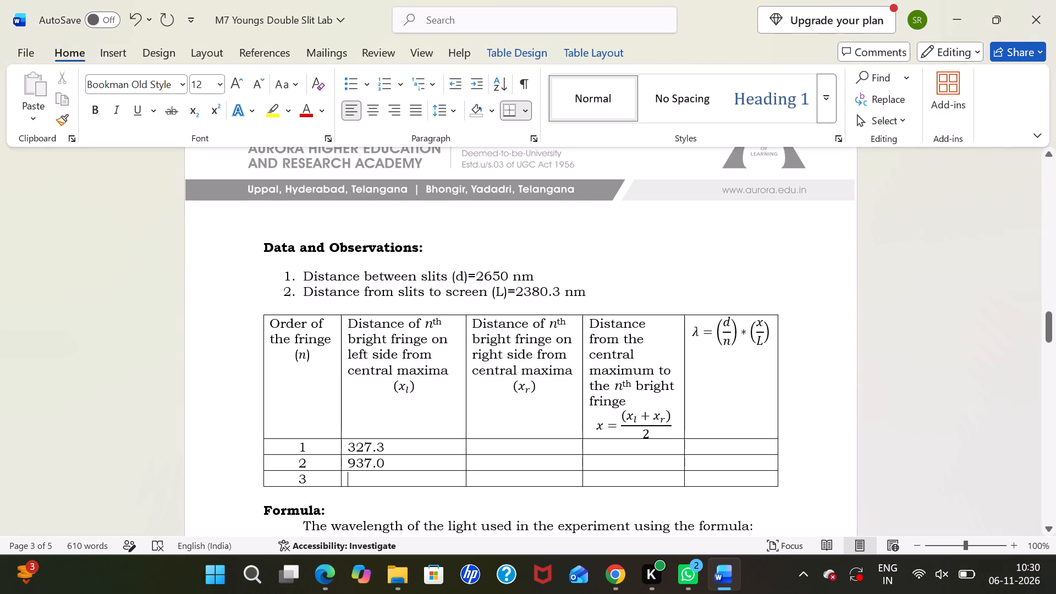
text(1545)
text(.7)
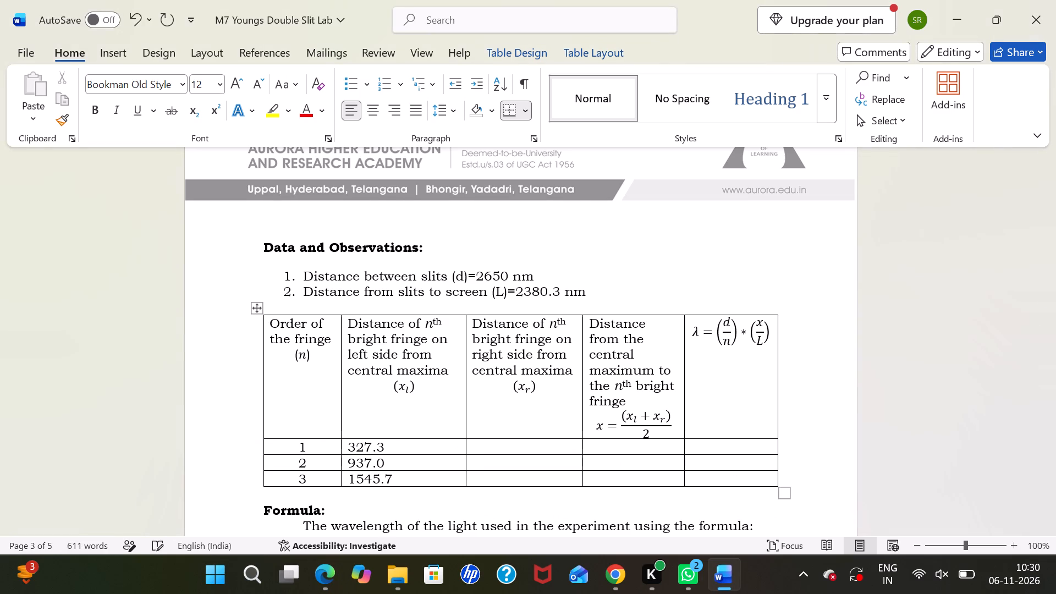
Return to the PhET simulation in Edge and reposition the measuring tape from the central maximum to the first bright fringe below it.
click(320, 563)
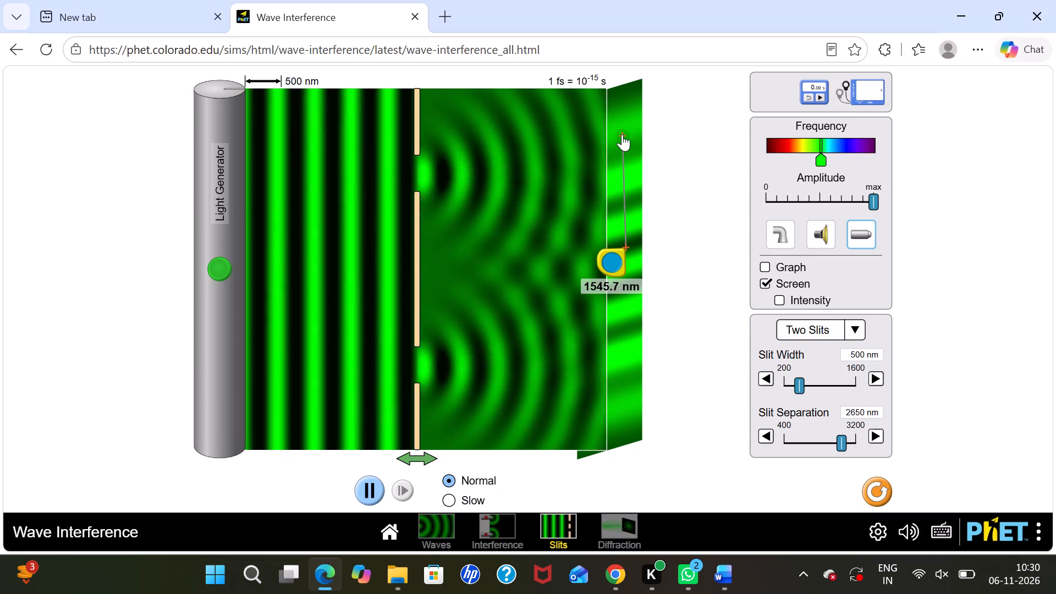
drag(620, 135, 669, 133)
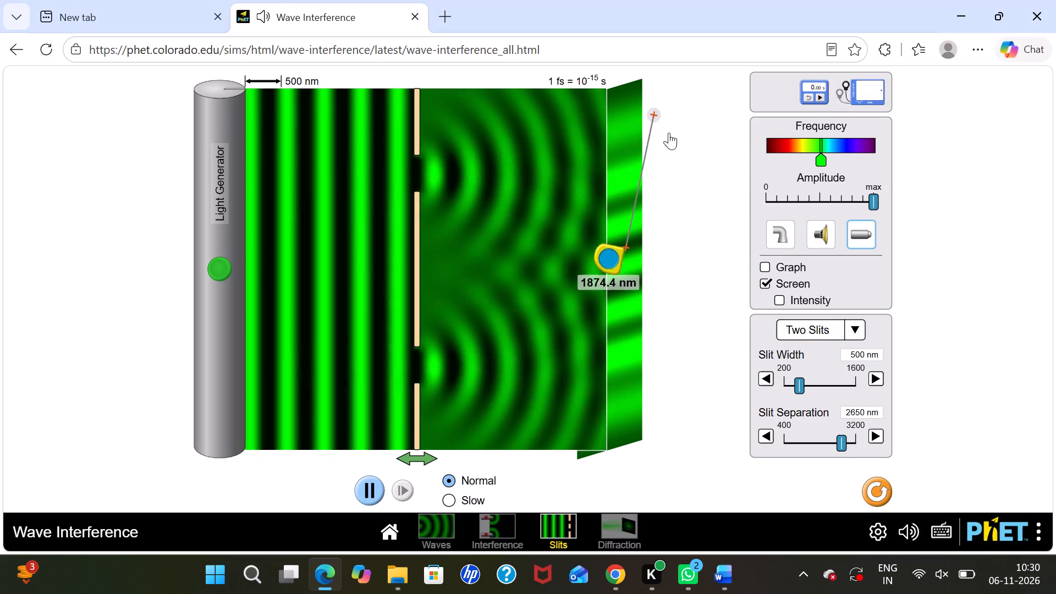
drag(669, 133, 639, 330)
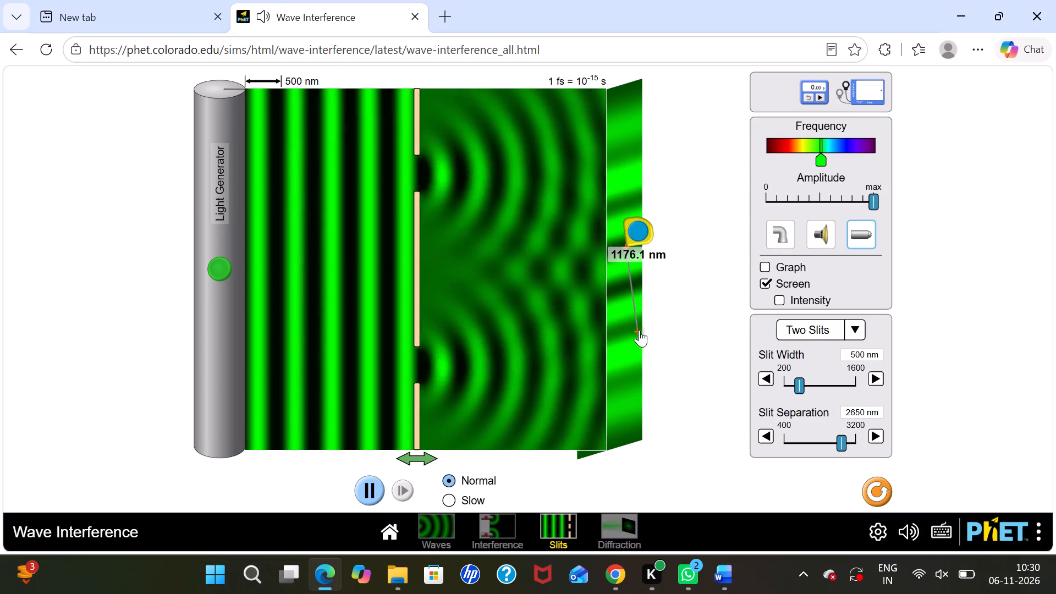
drag(639, 330, 625, 246)
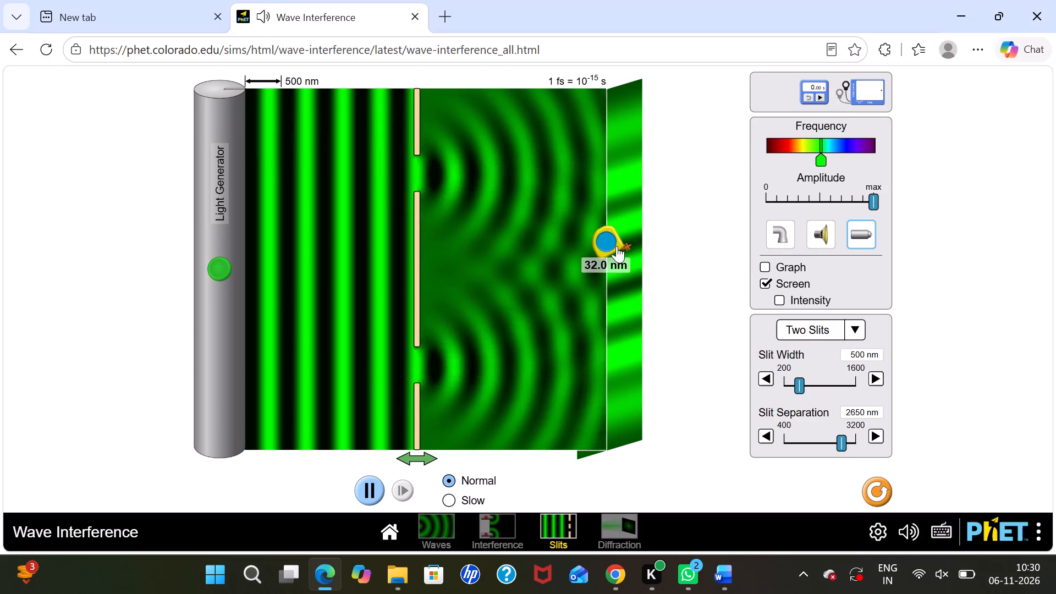
drag(612, 241, 648, 235)
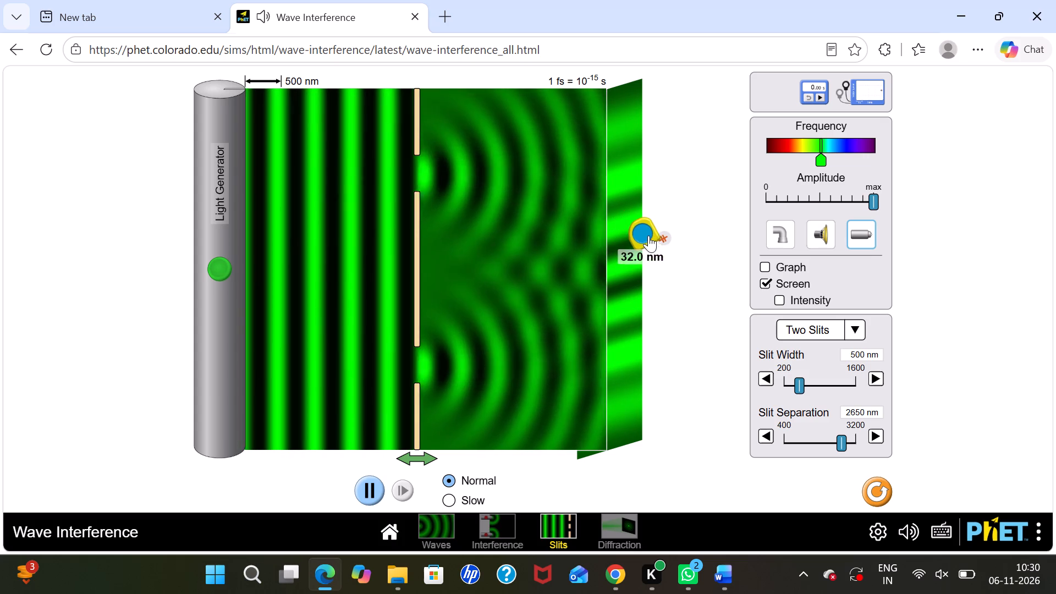
drag(648, 235, 631, 242)
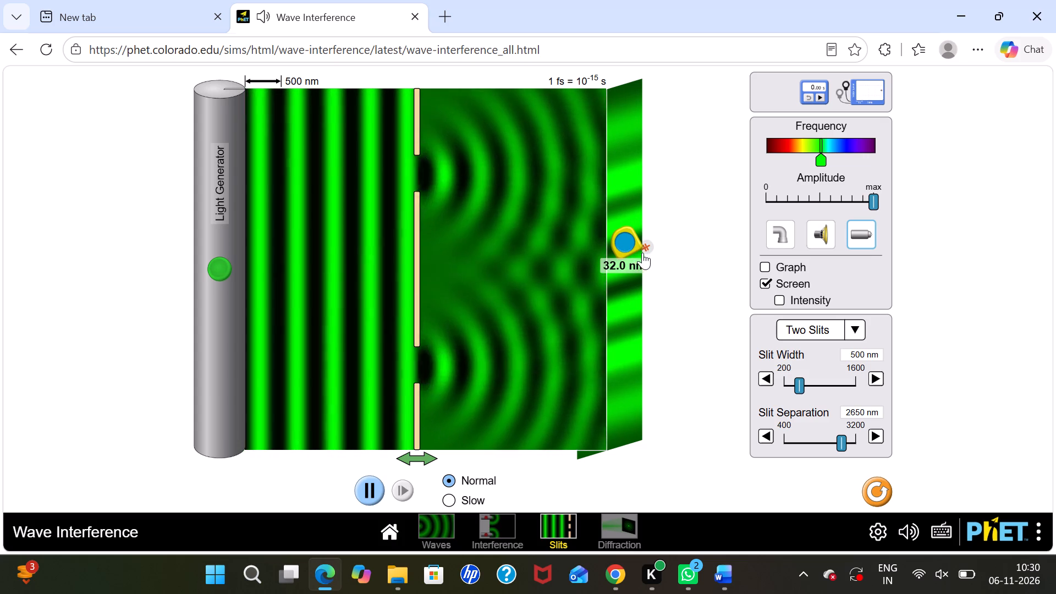
click(649, 247)
drag(649, 247, 649, 257)
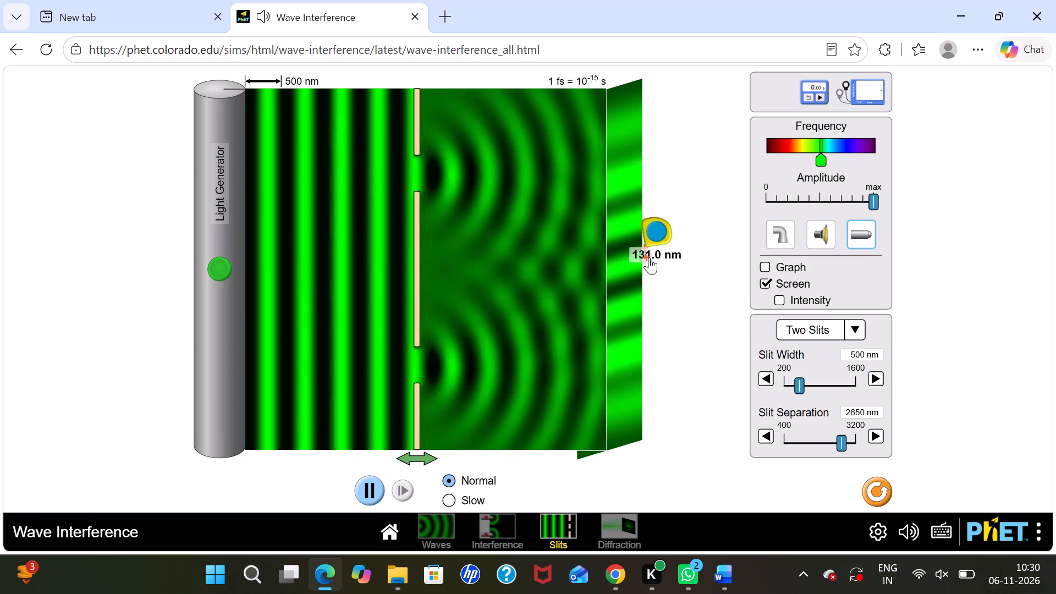
drag(649, 257, 651, 272)
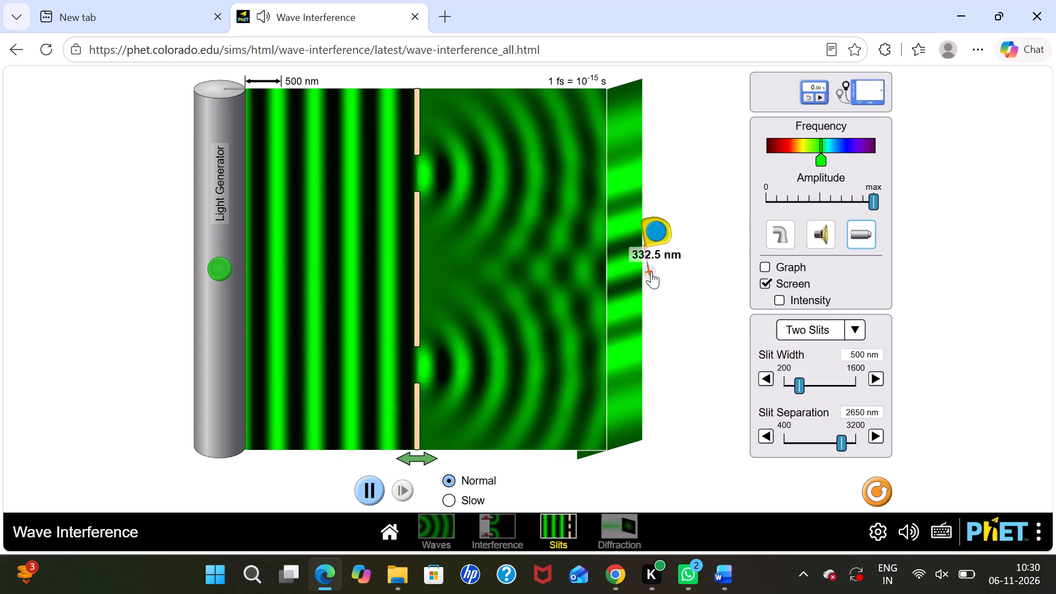
drag(651, 272, 646, 280)
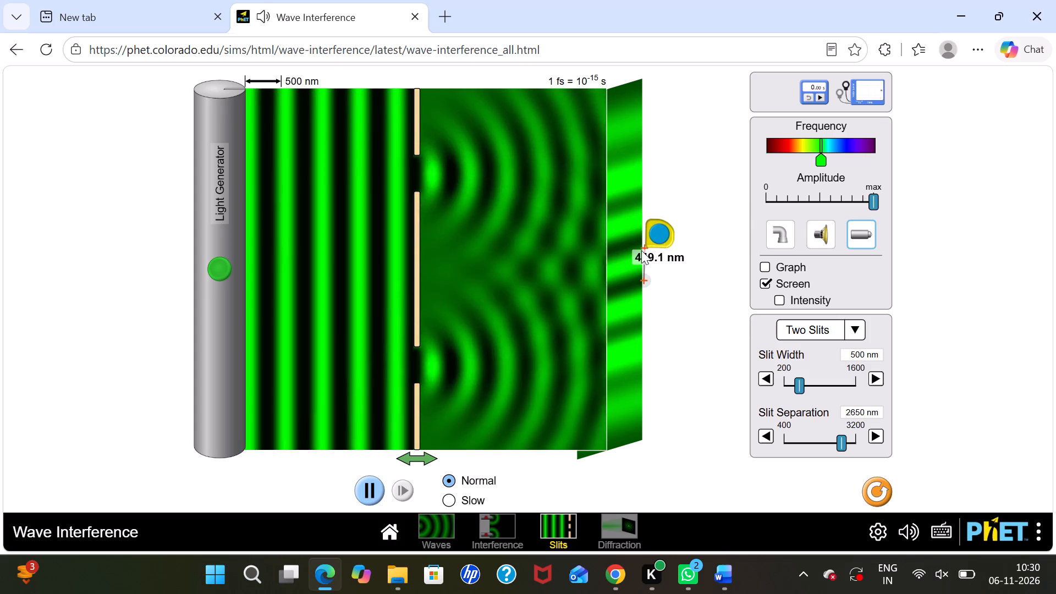
drag(661, 233, 632, 263)
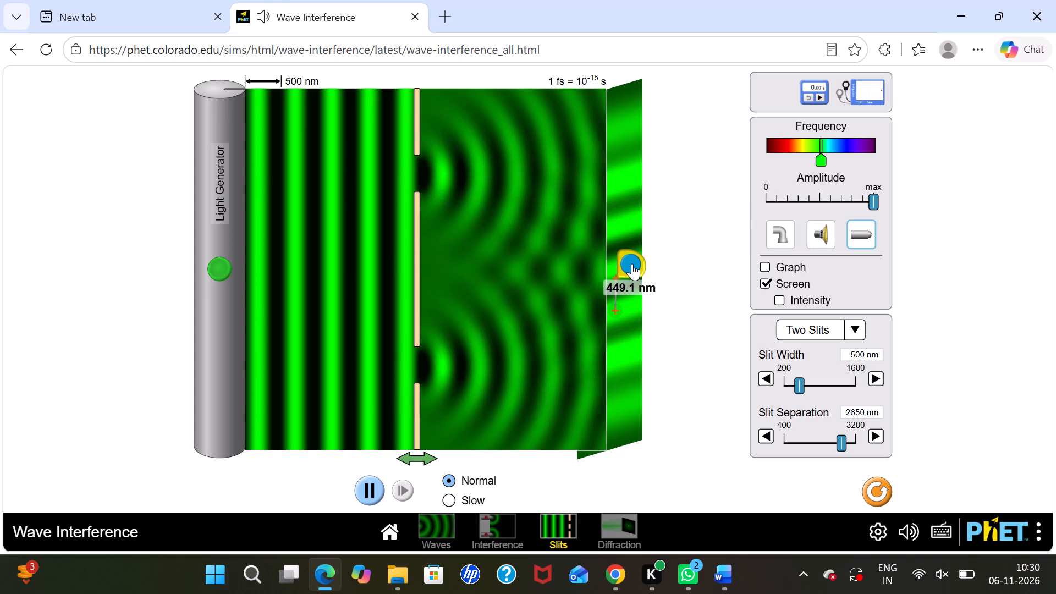
drag(632, 263, 633, 263)
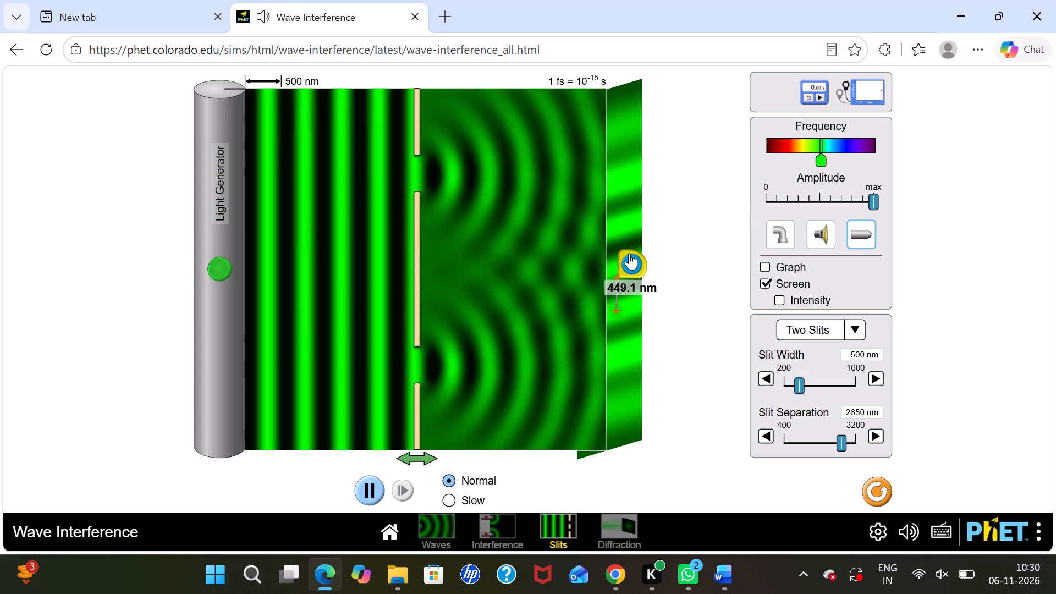
drag(632, 255, 631, 243)
drag(614, 294, 619, 282)
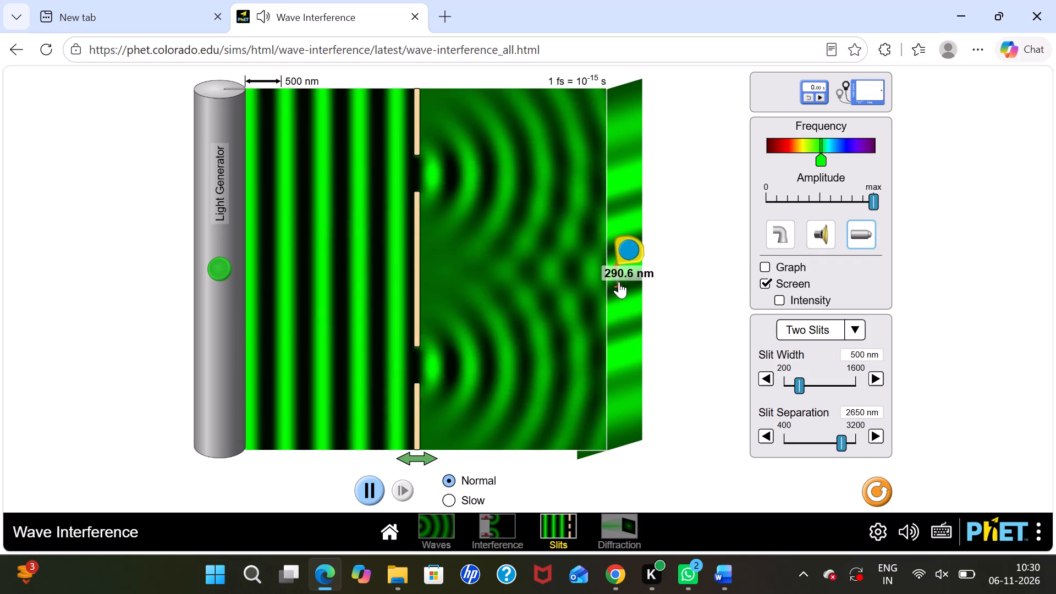
drag(619, 282, 626, 277)
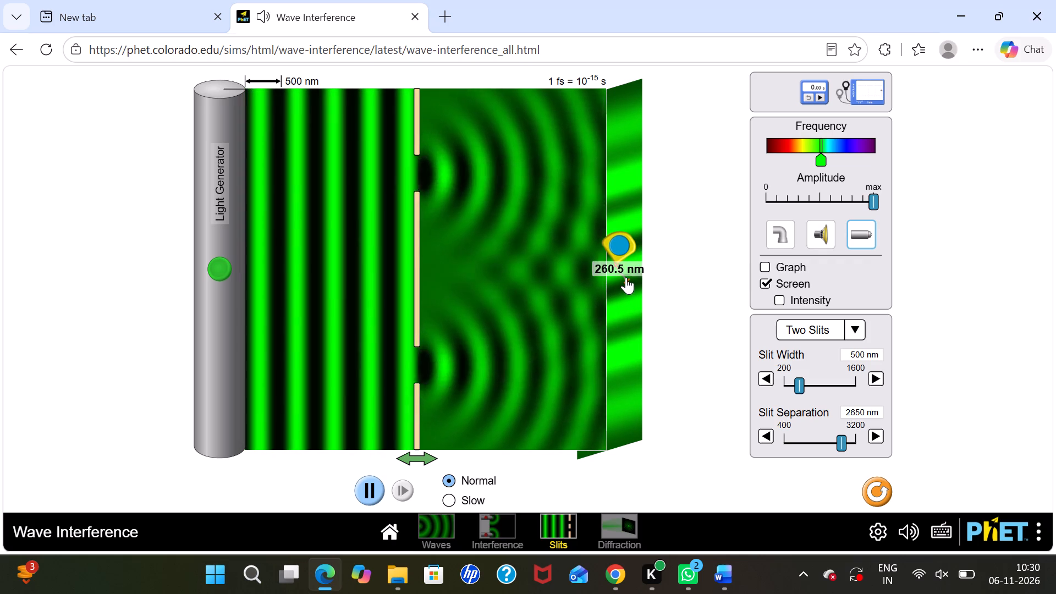
drag(626, 277, 624, 301)
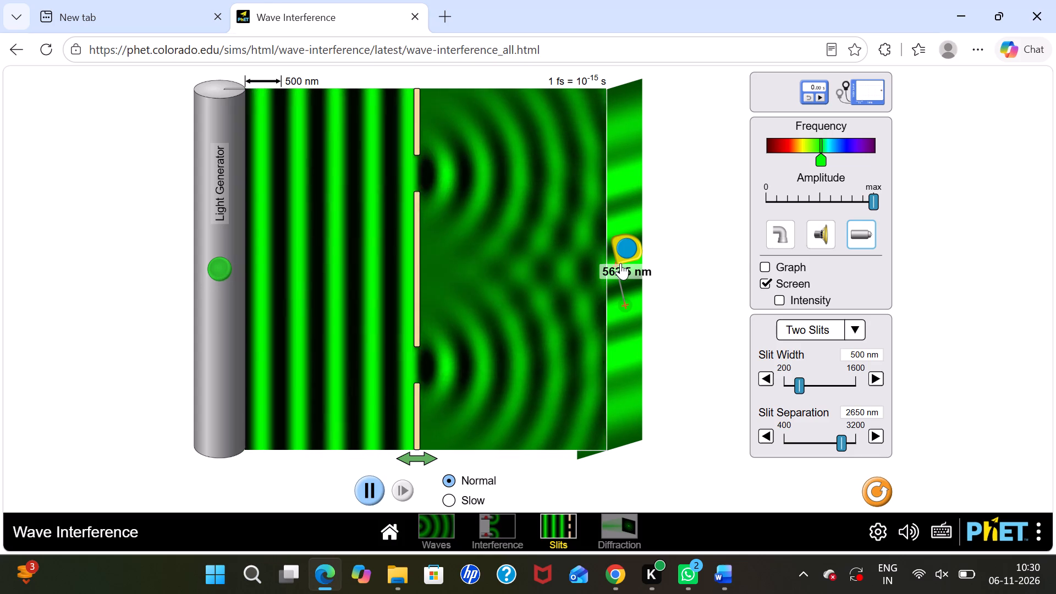
drag(620, 251, 623, 261)
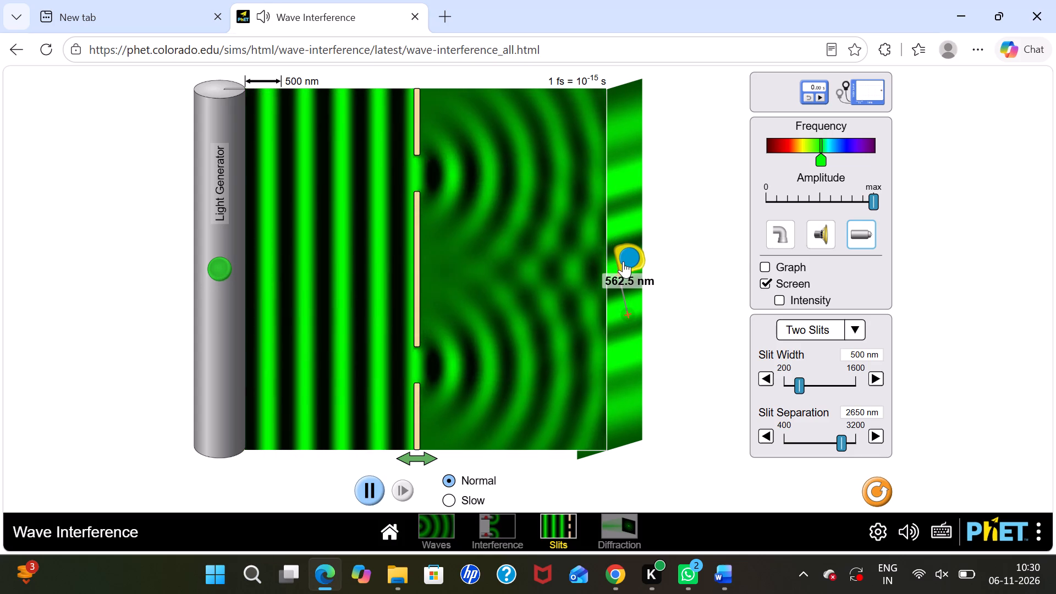
drag(623, 261, 623, 262)
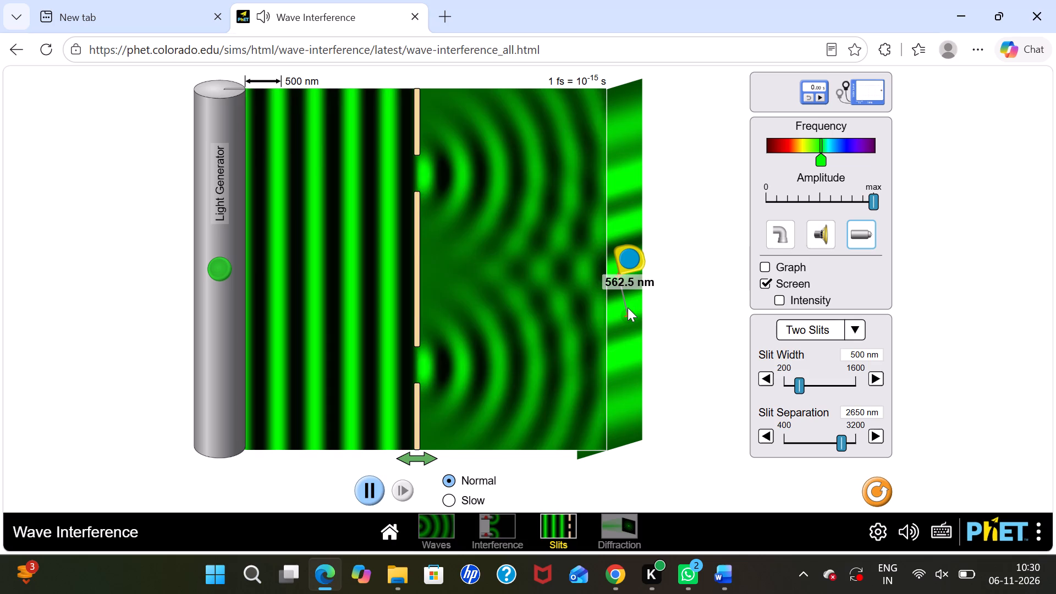
drag(628, 311, 625, 304)
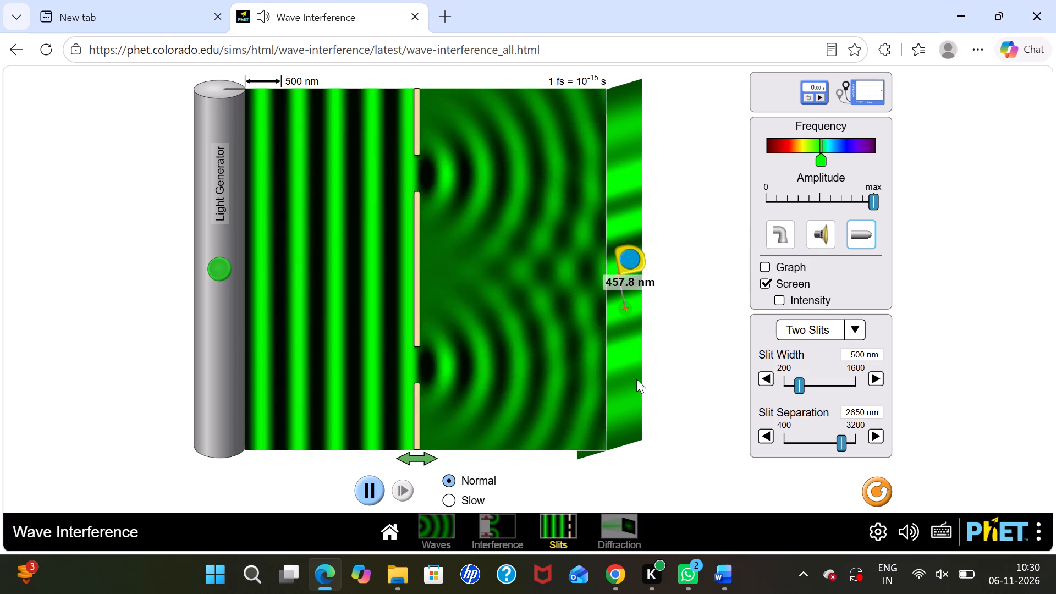
Back in the Word lab document, enter 457.8 as the right-side fringe distance (xr) for order 1.
click(730, 579)
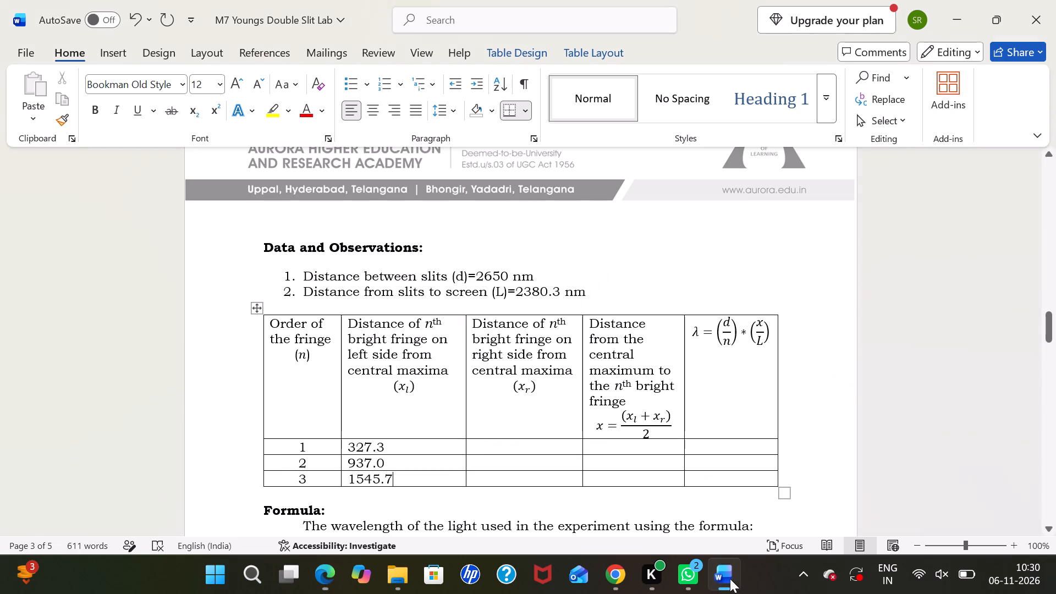
click(541, 448)
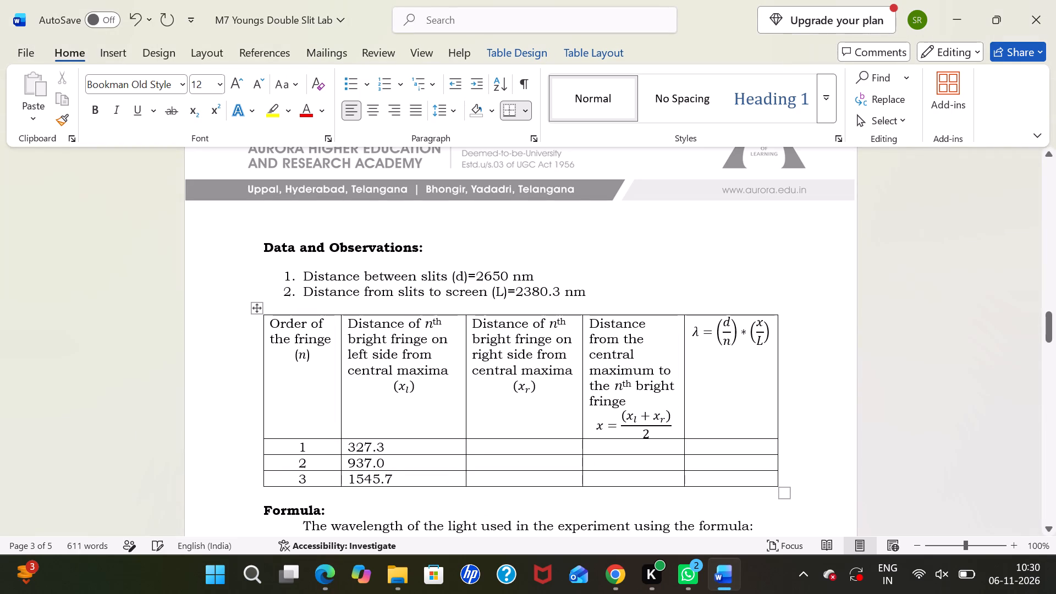
text(457.)
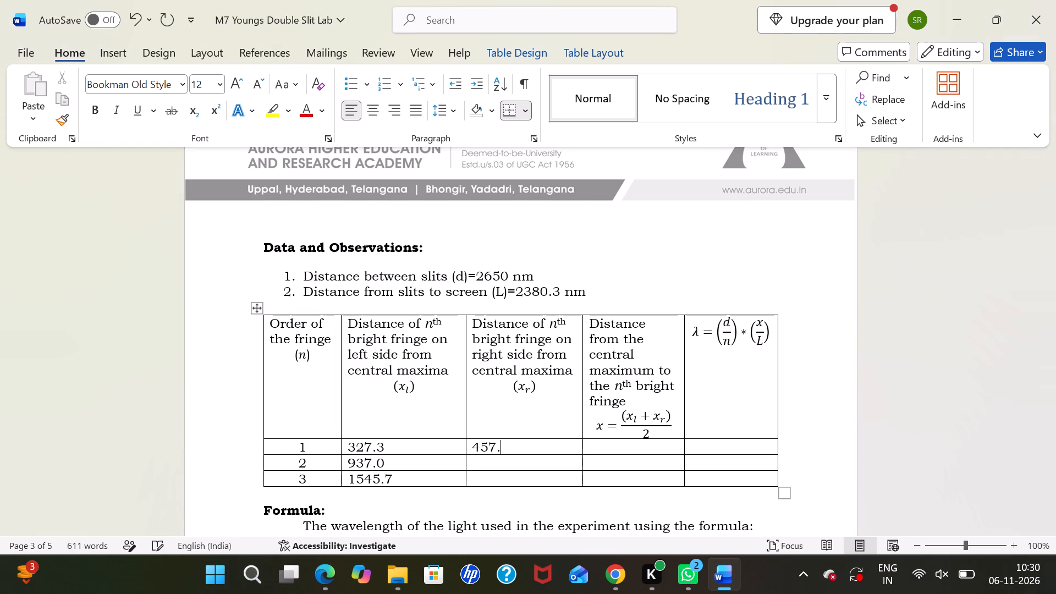
key(8)
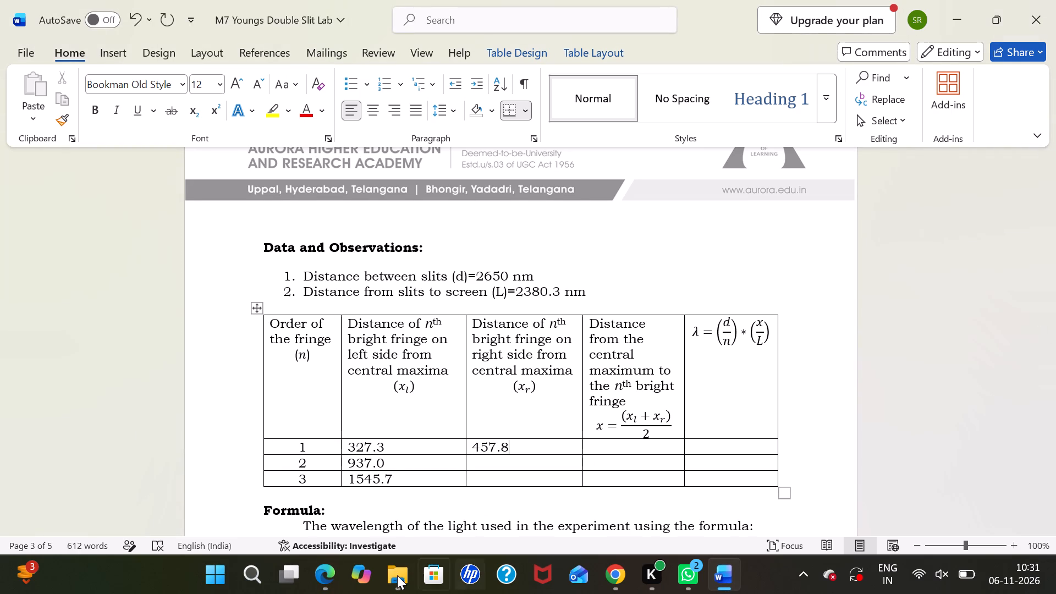
Return to the PhET simulation in Edge and extend the measuring tape to the second bright fringe below the central maximum.
click(317, 581)
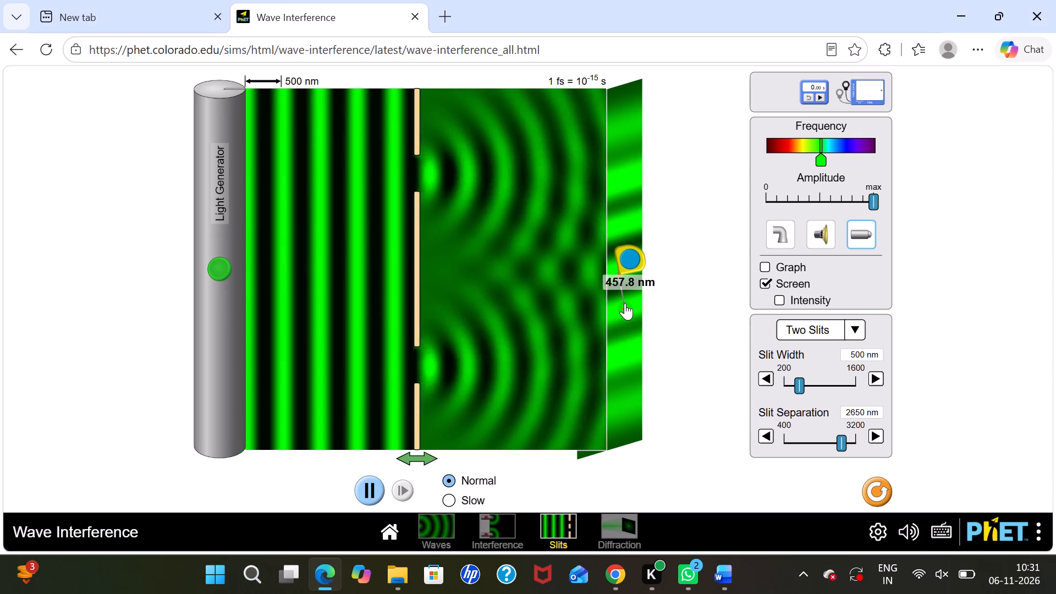
drag(625, 303, 625, 350)
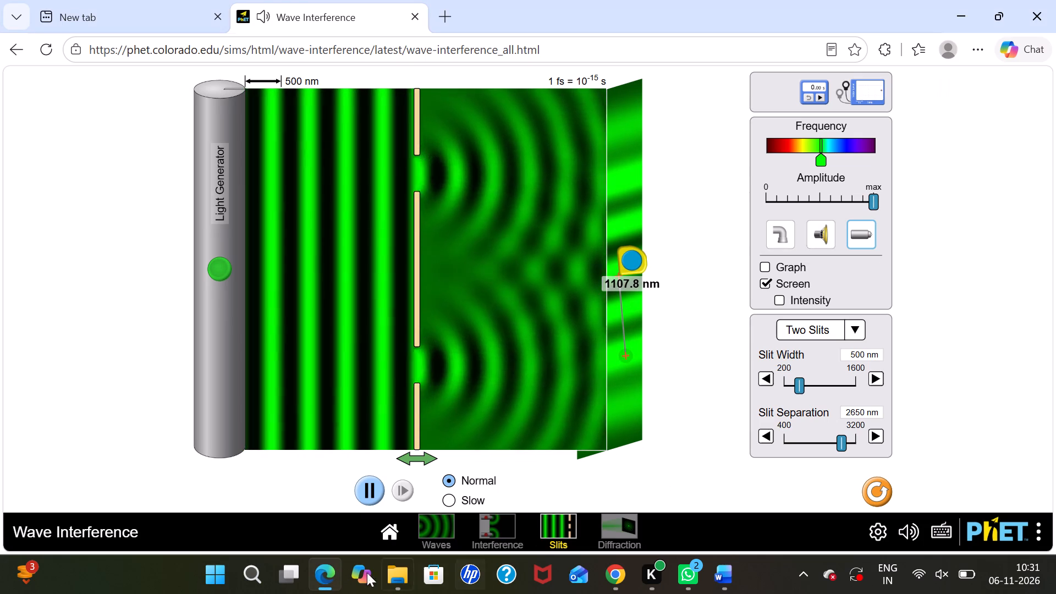
Back in the Word lab document, enter 1107.8 as the right-side fringe distance (xr) for order 2.
click(718, 572)
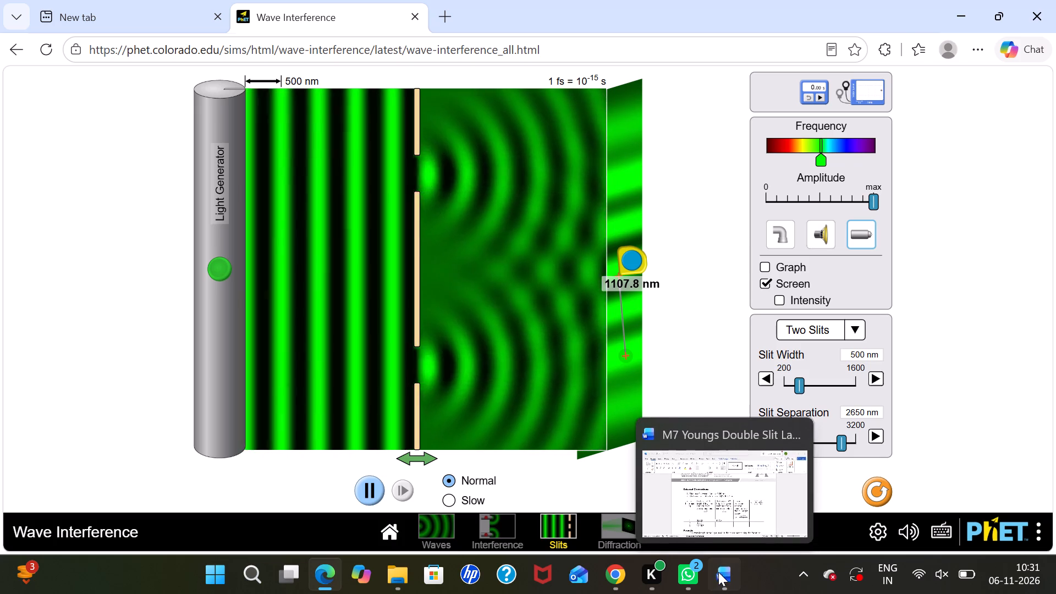
click(519, 465)
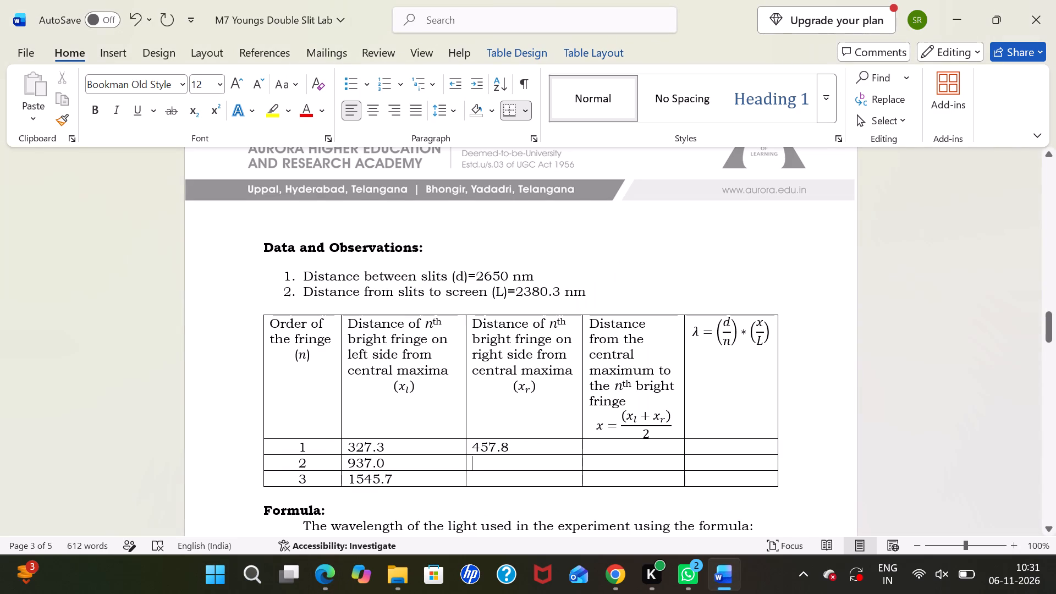
text(11)
key(0)
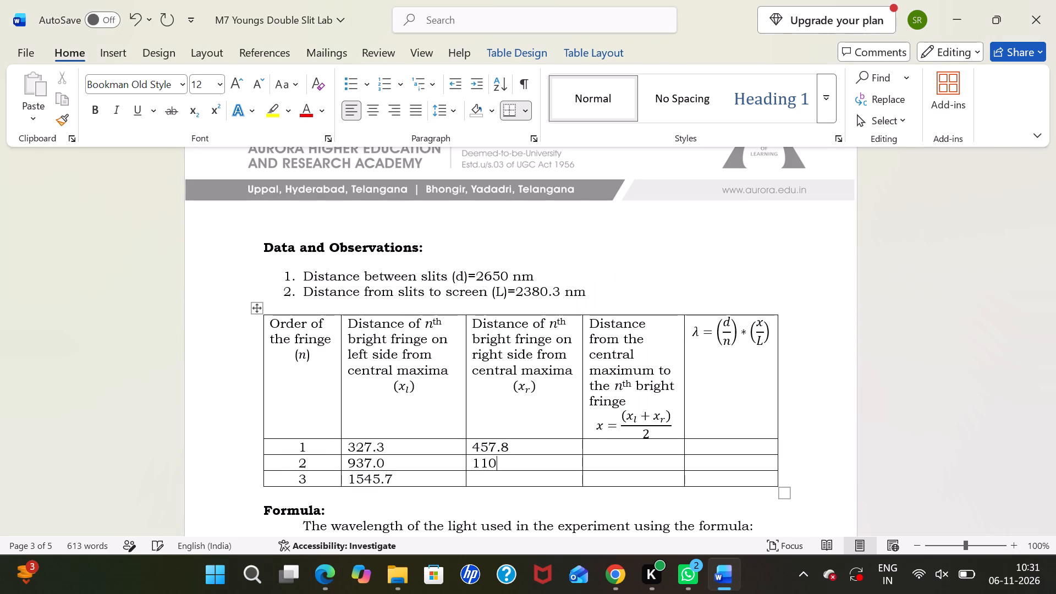
text(7.8)
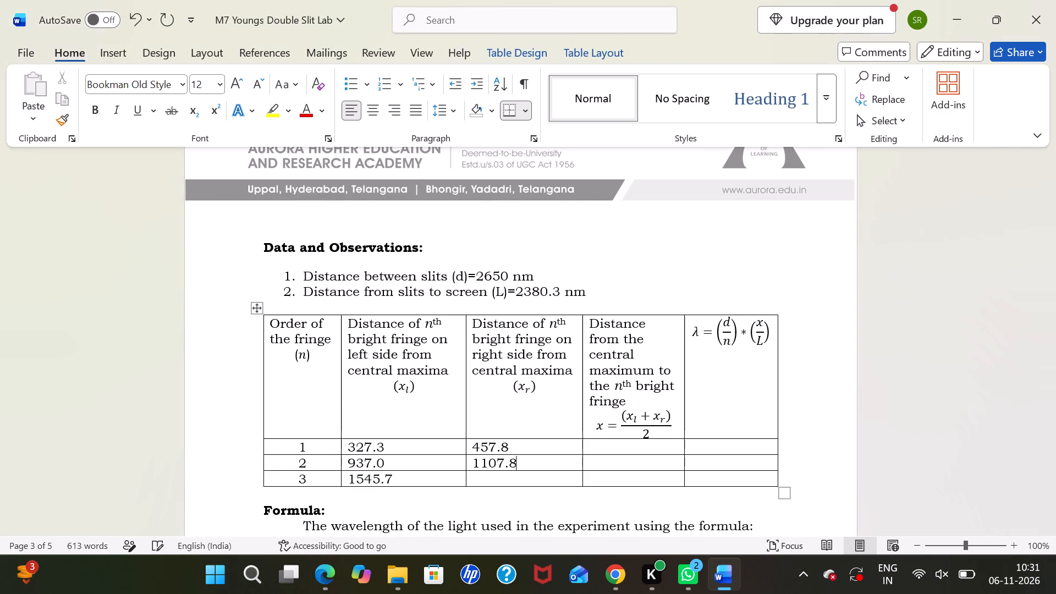
Return to the PhET simulation in Edge and extend the measuring tape to the third bright fringe below the central maximum.
click(323, 582)
drag(627, 350, 627, 367)
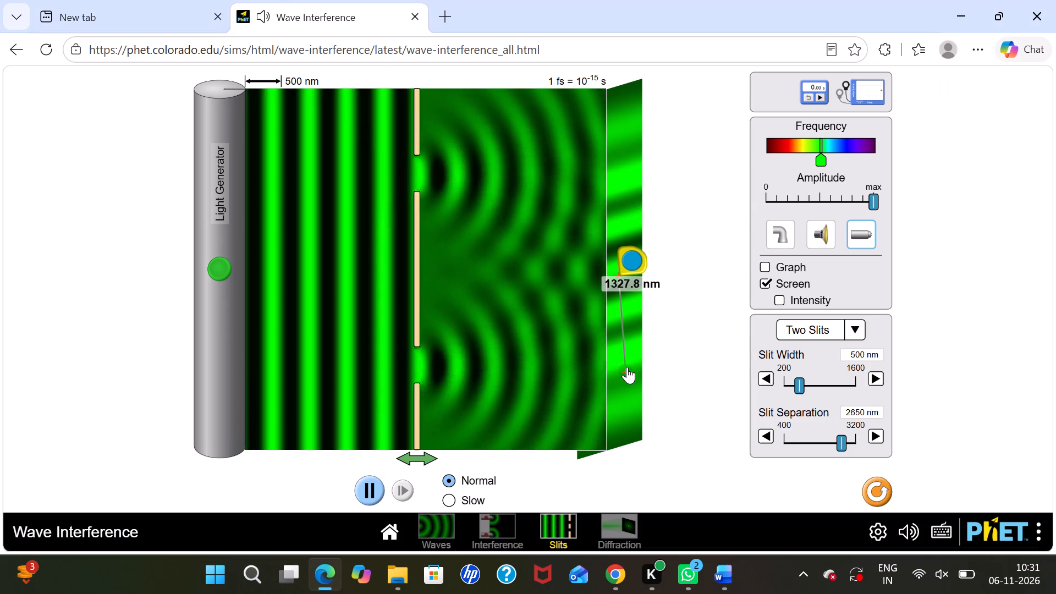
drag(627, 367, 627, 403)
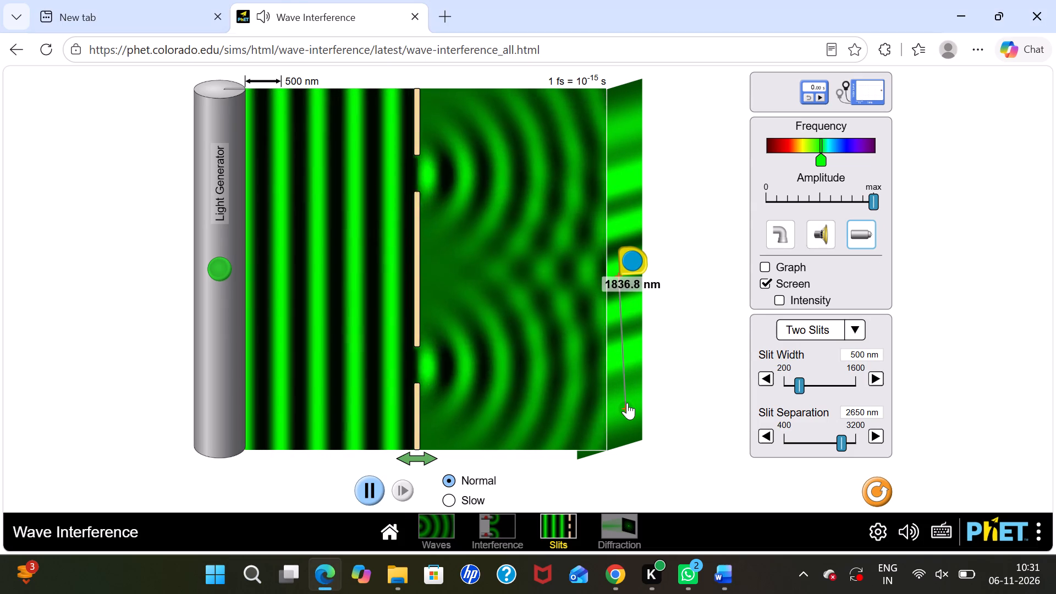
drag(627, 403, 627, 402)
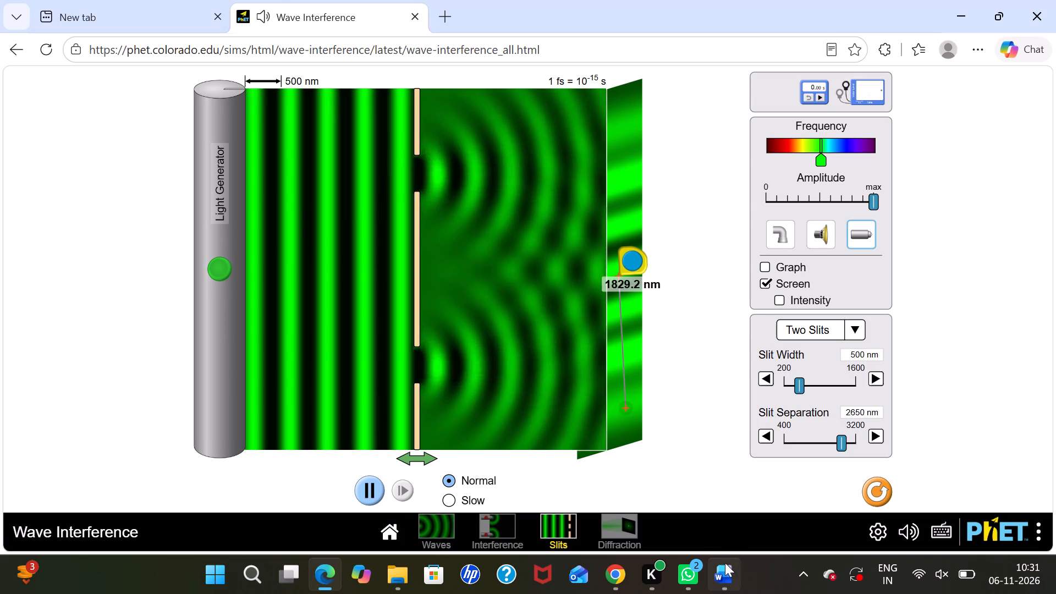
Back in the Word lab document, enter 1829.2 as the right-side fringe distance (xr) for order 3.
click(722, 567)
click(537, 478)
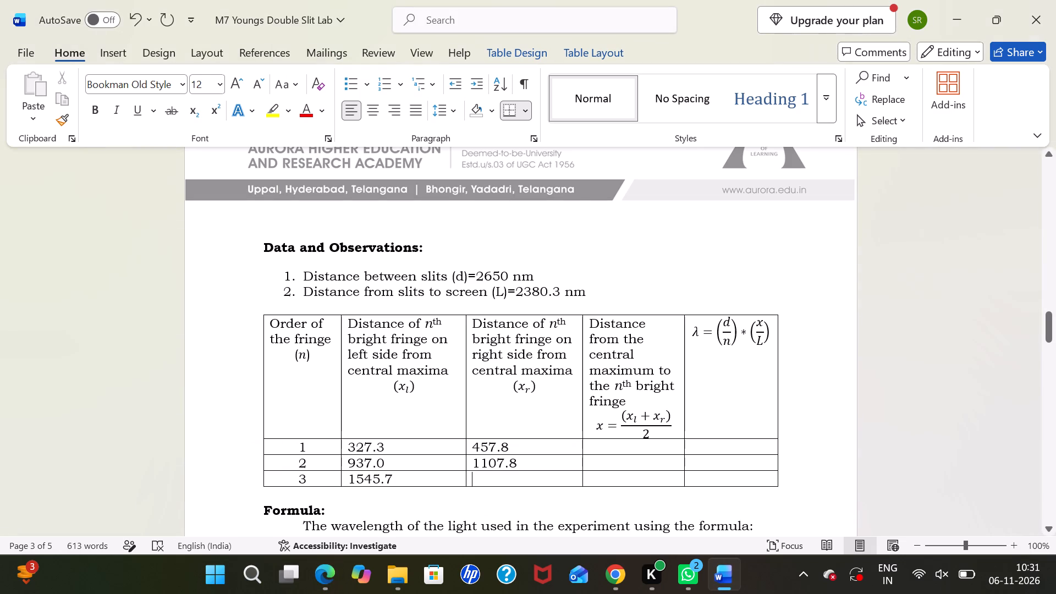
text(18)
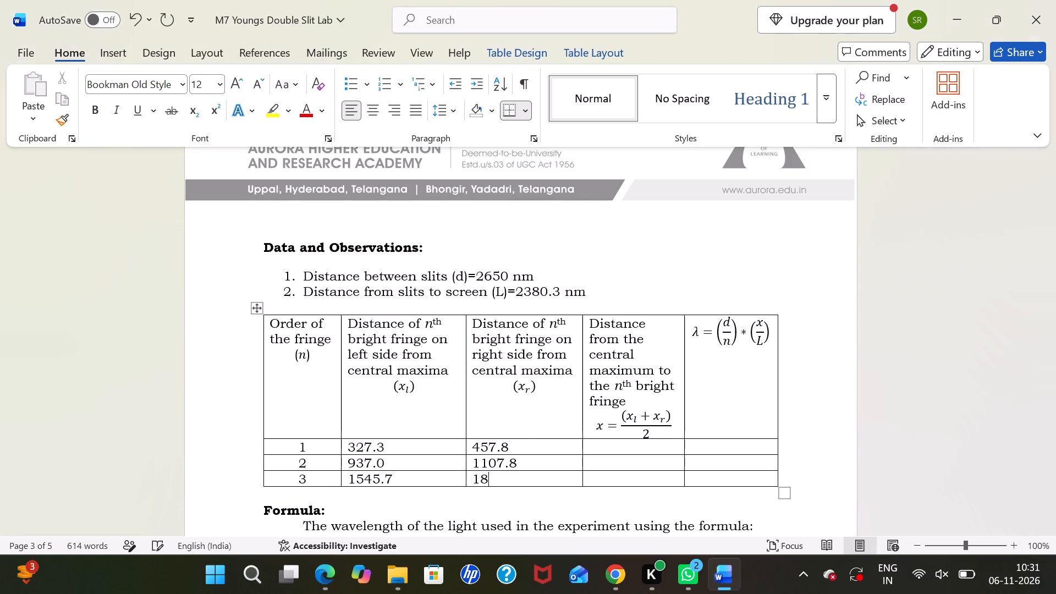
text(29.2)
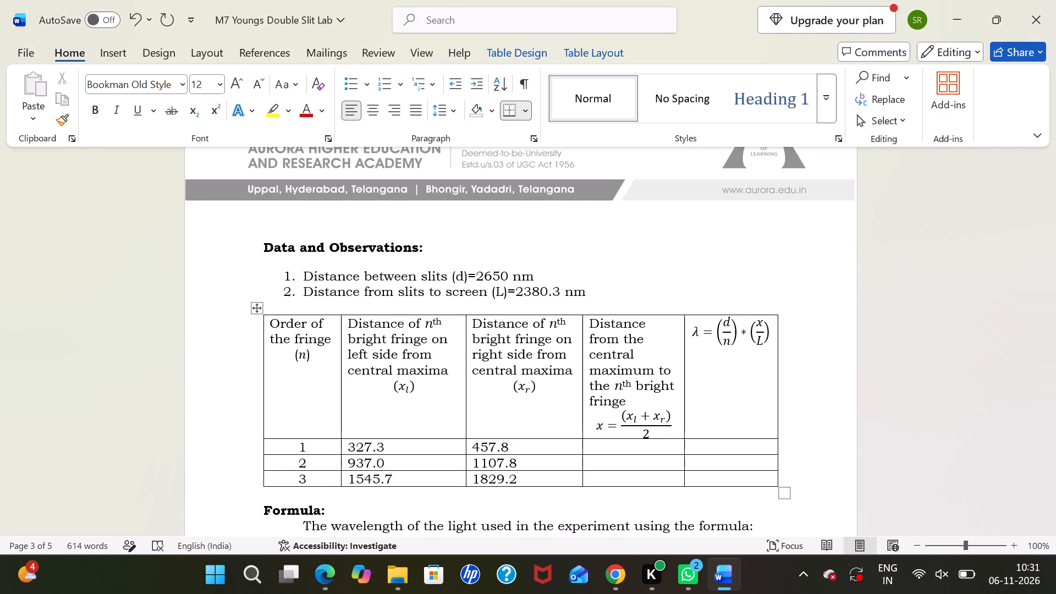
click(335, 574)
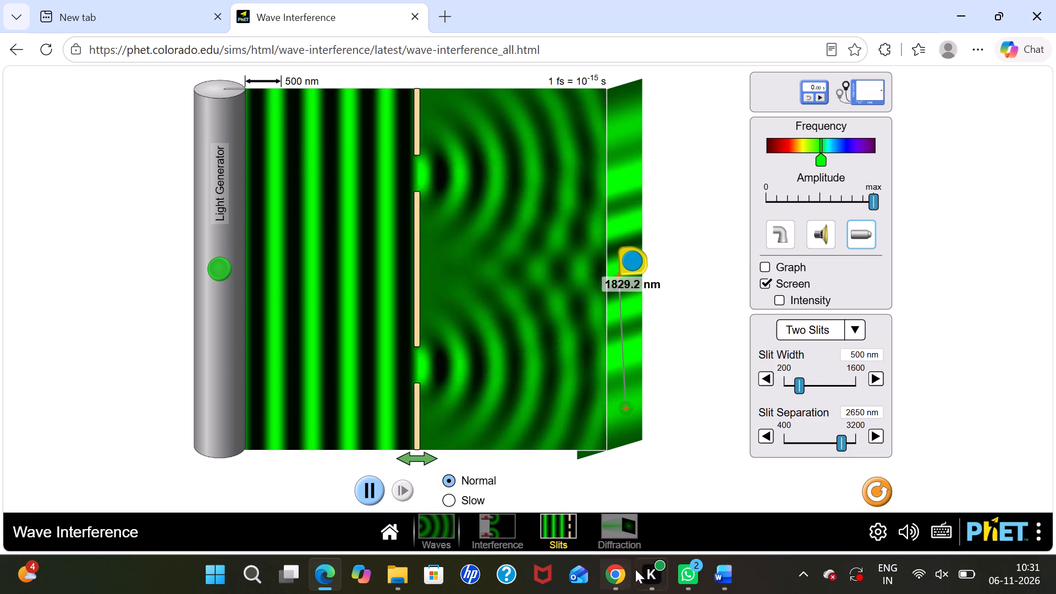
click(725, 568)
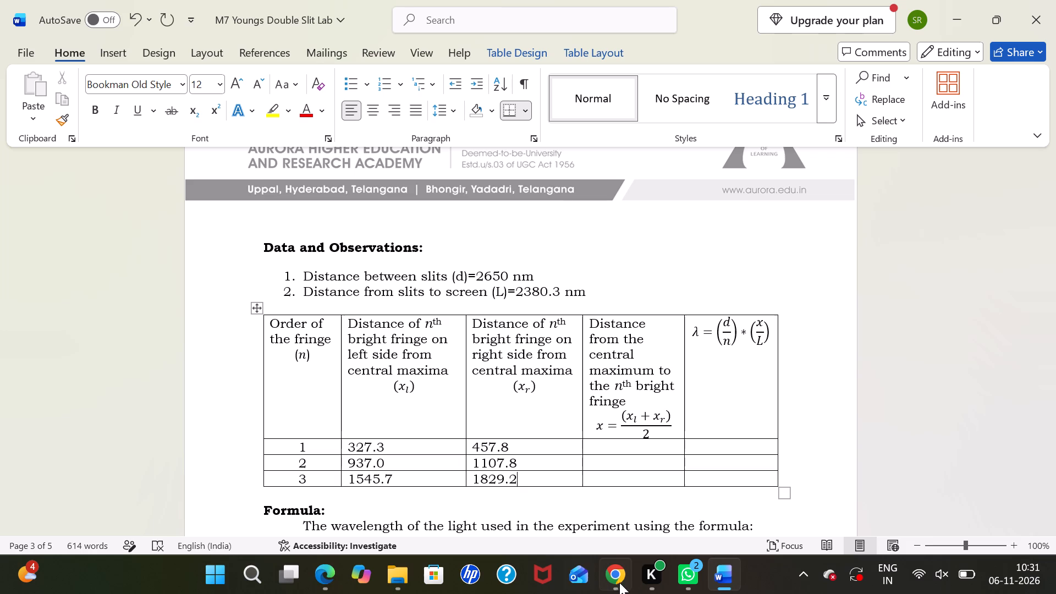
Switch to the PhET simulation in Edge and measure the distance from the slit barrier to the screen with the measuring tape.
click(318, 575)
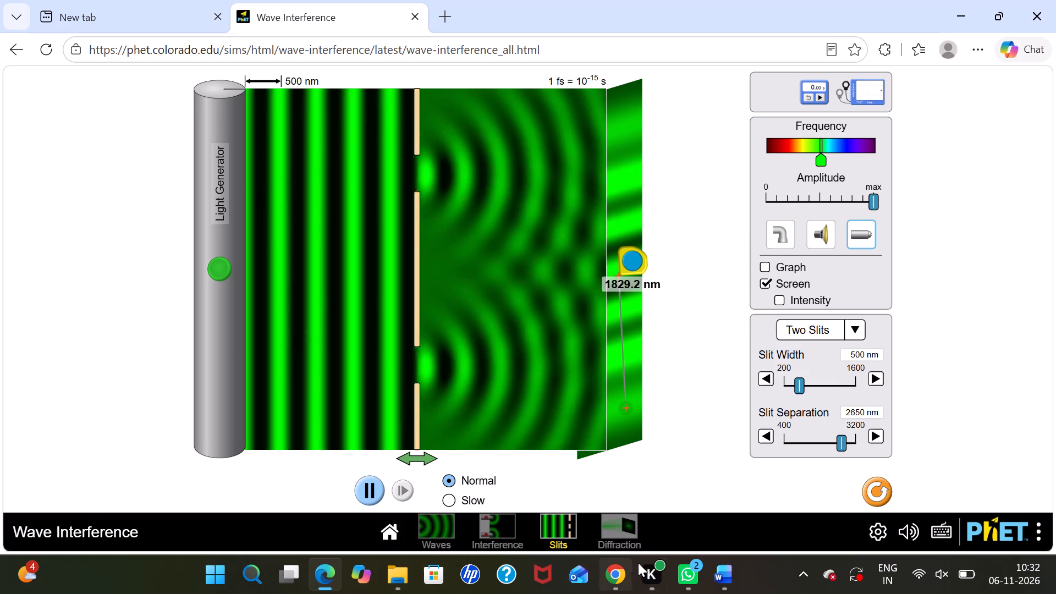
click(720, 578)
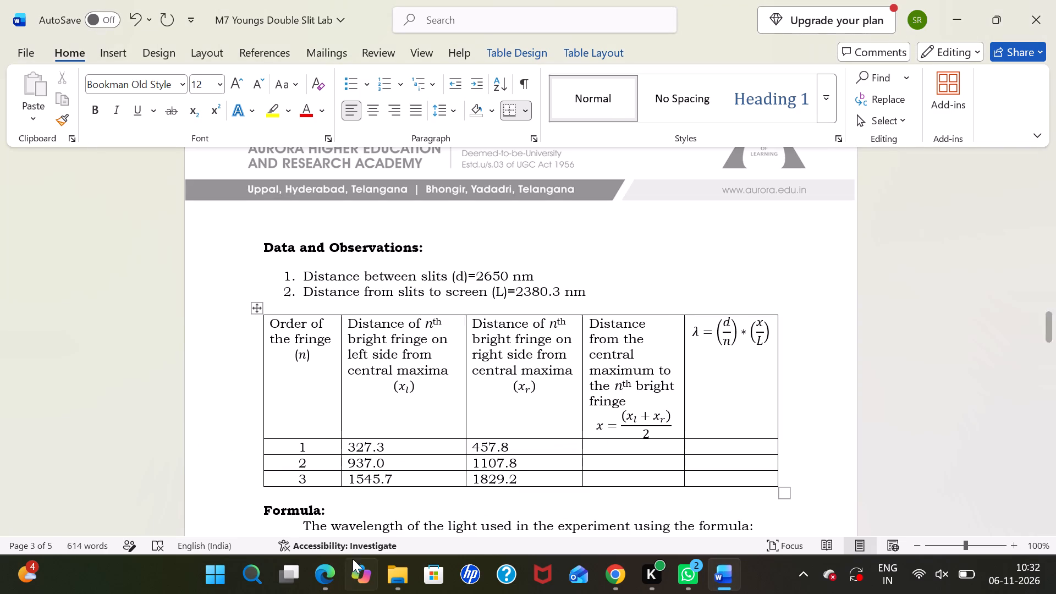
click(337, 564)
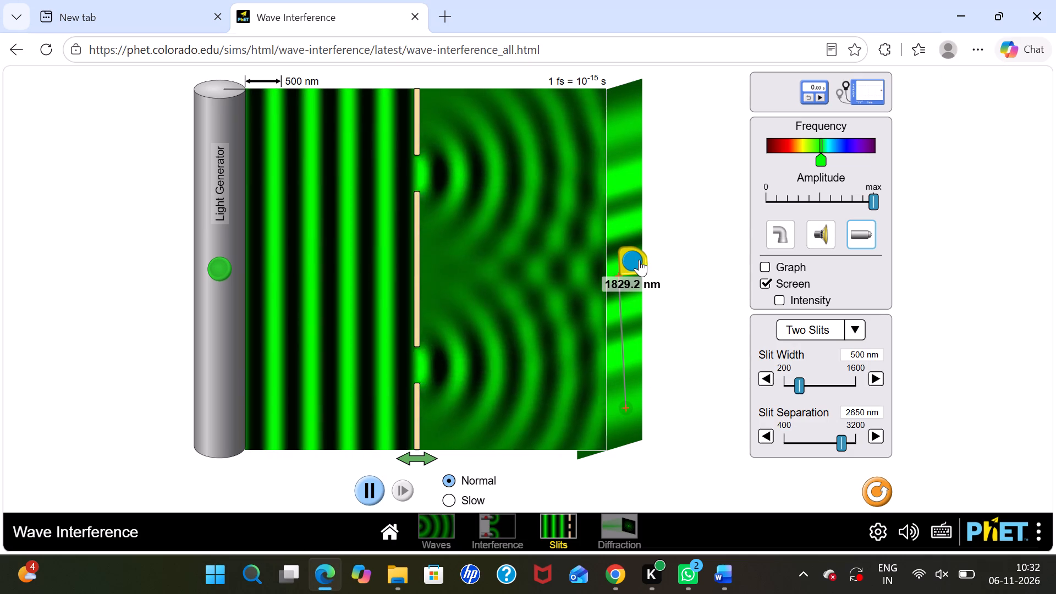
drag(635, 260, 422, 256)
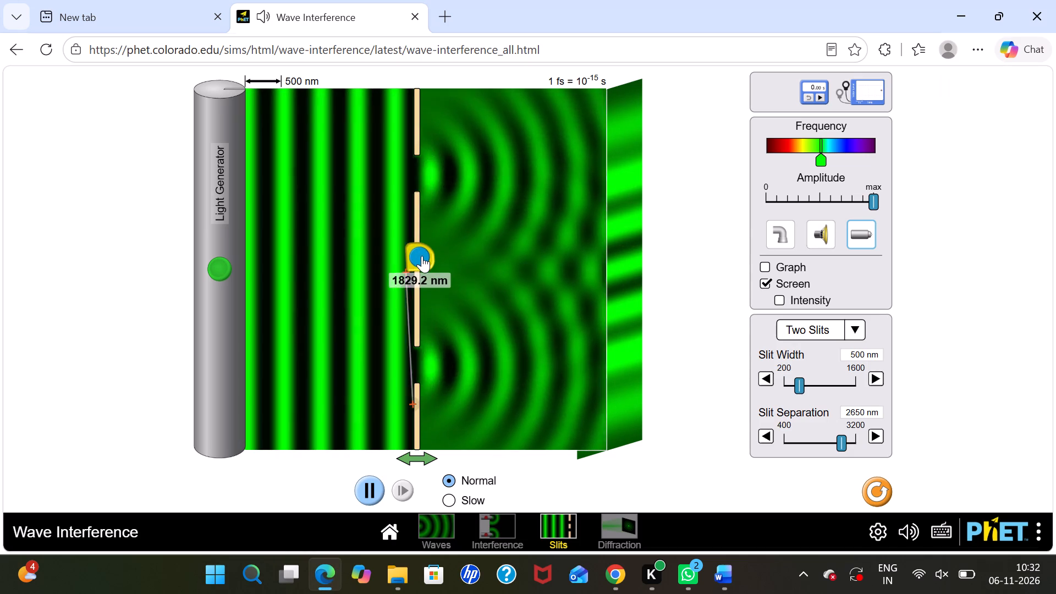
drag(422, 256, 422, 256)
drag(413, 400, 606, 264)
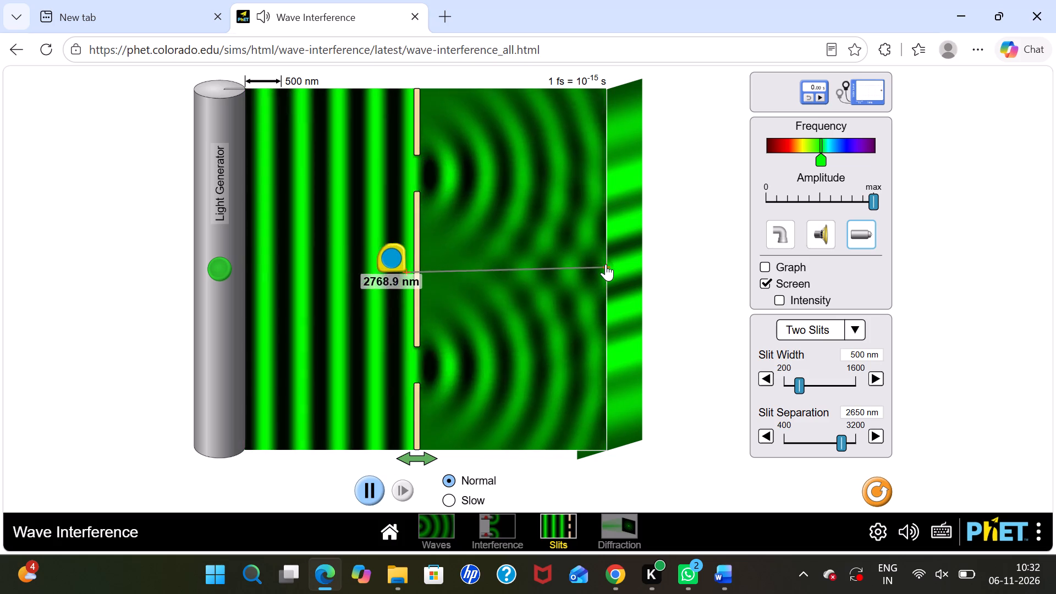
drag(606, 264, 605, 263)
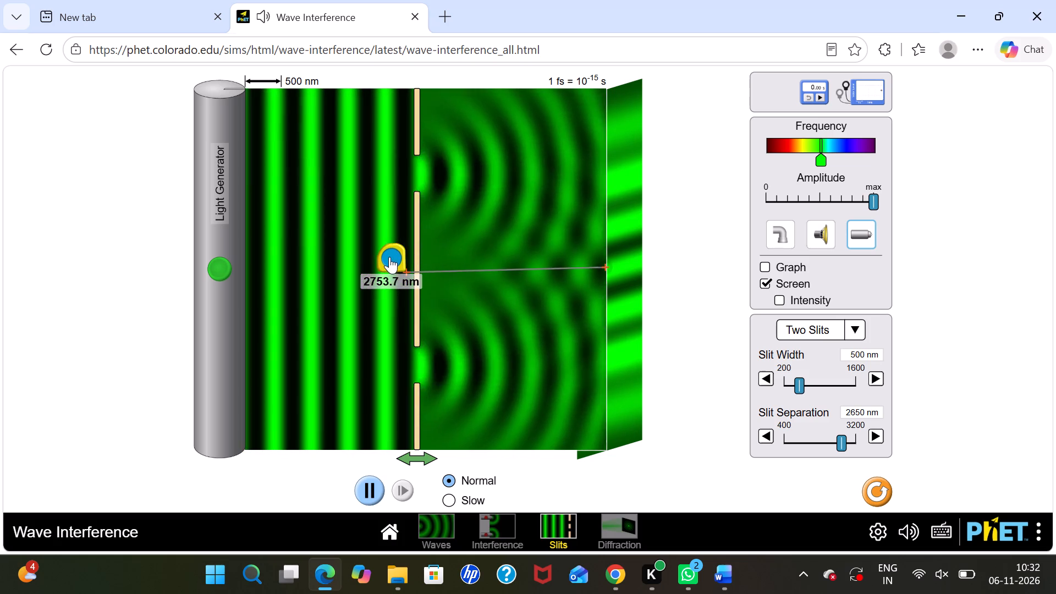
drag(389, 257, 411, 255)
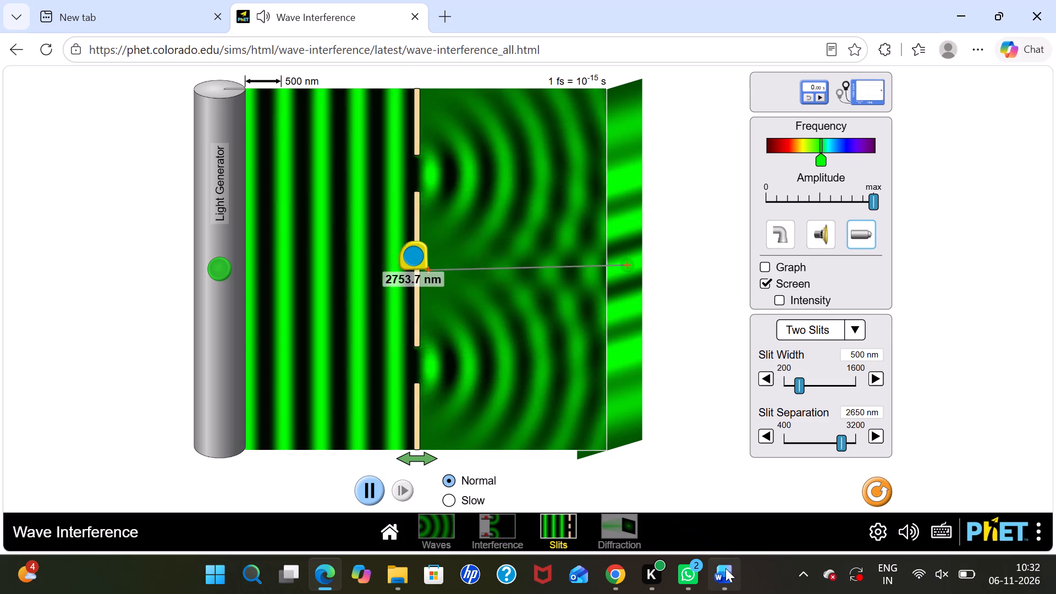
Back in the Word lab document, change the distance between slits (d) to 500 nm.
click(725, 568)
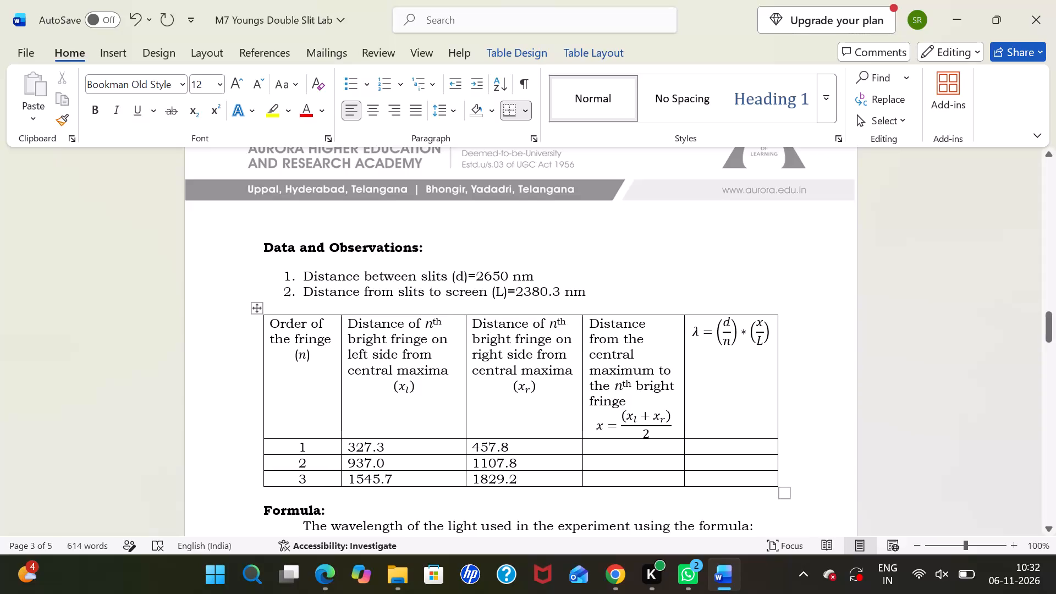
click(326, 574)
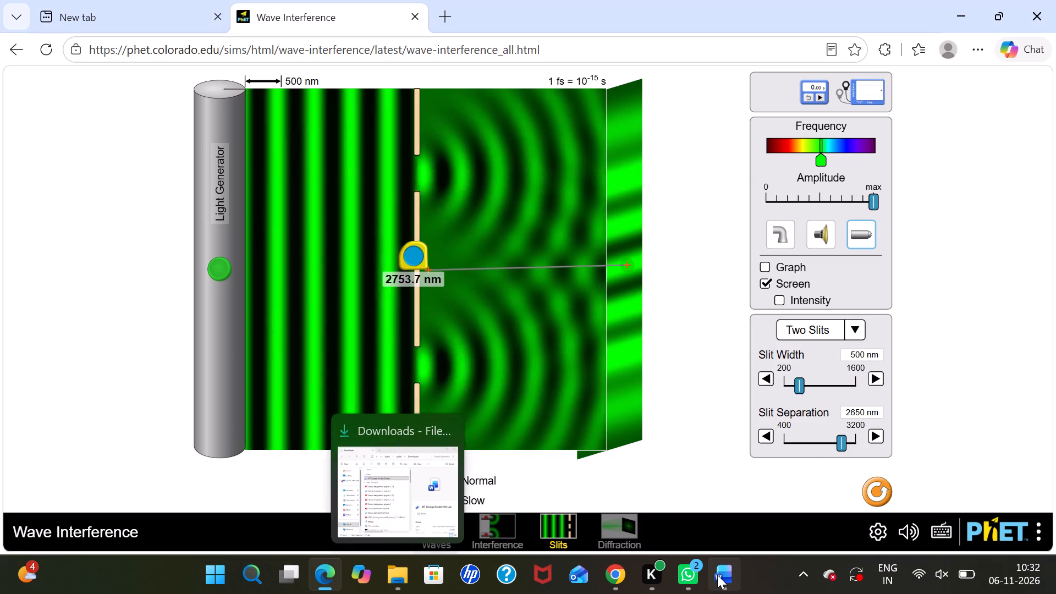
click(717, 575)
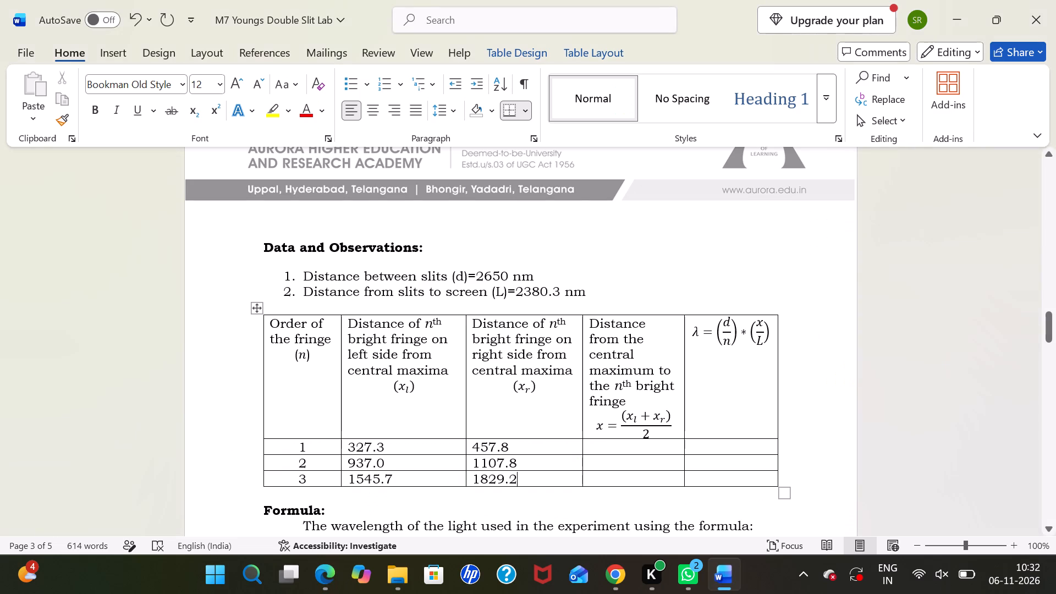
click(508, 278)
key(BackSpace)
key(BackSpace)
key(BackSpace)
key(BackSpace)
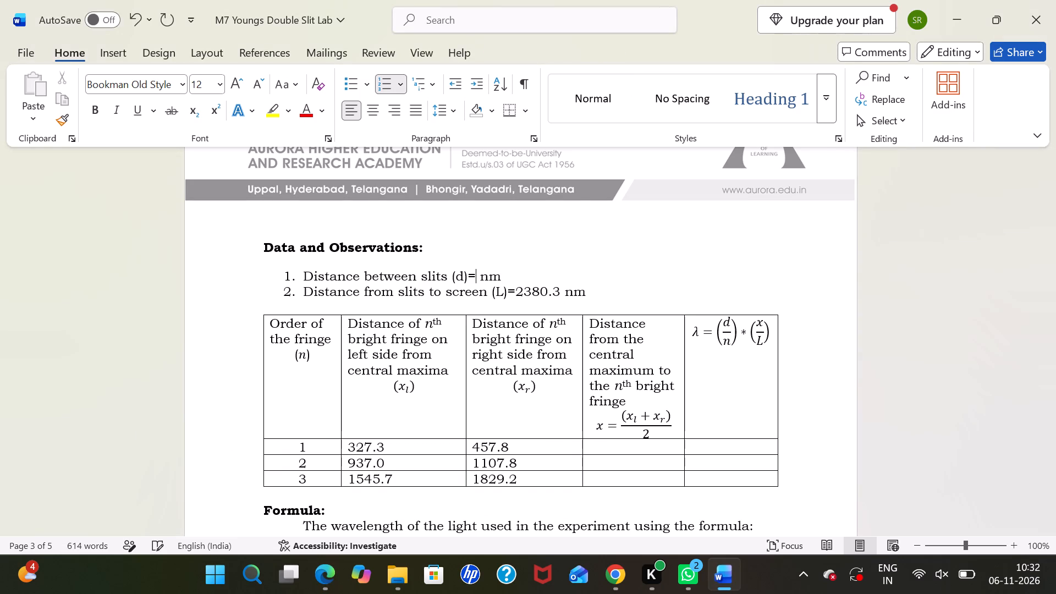
text(500)
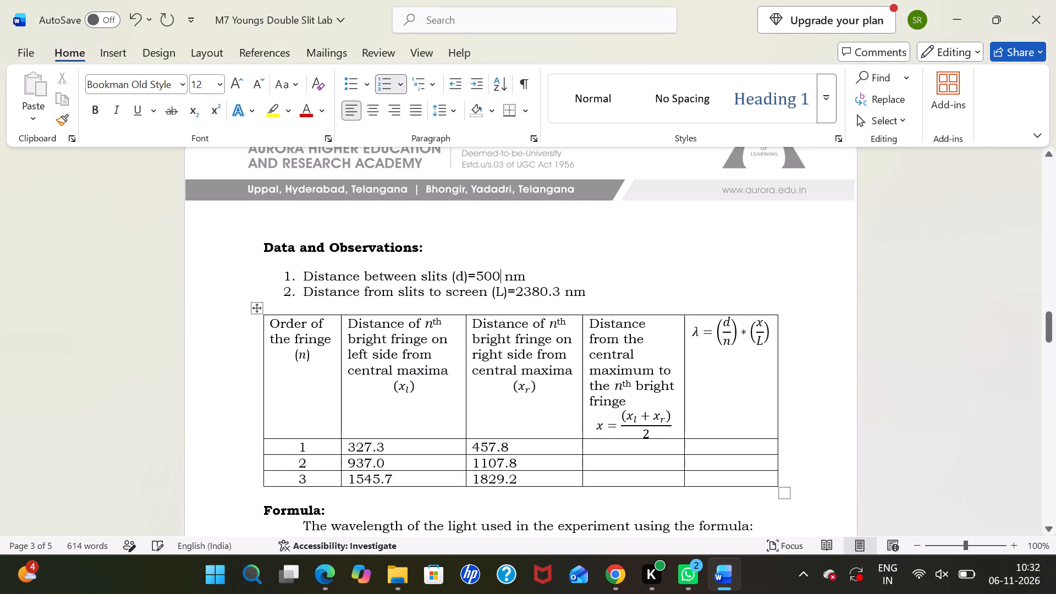
Enter 392.55 as the distance from the central maximum (x) for order 1 in the observations table.
click(602, 445)
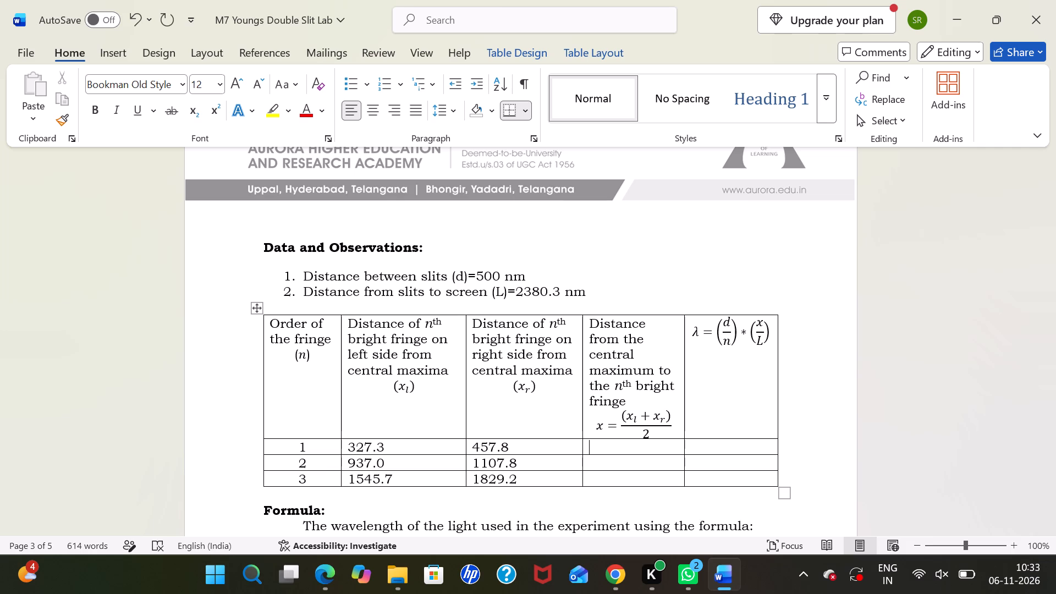
click(657, 444)
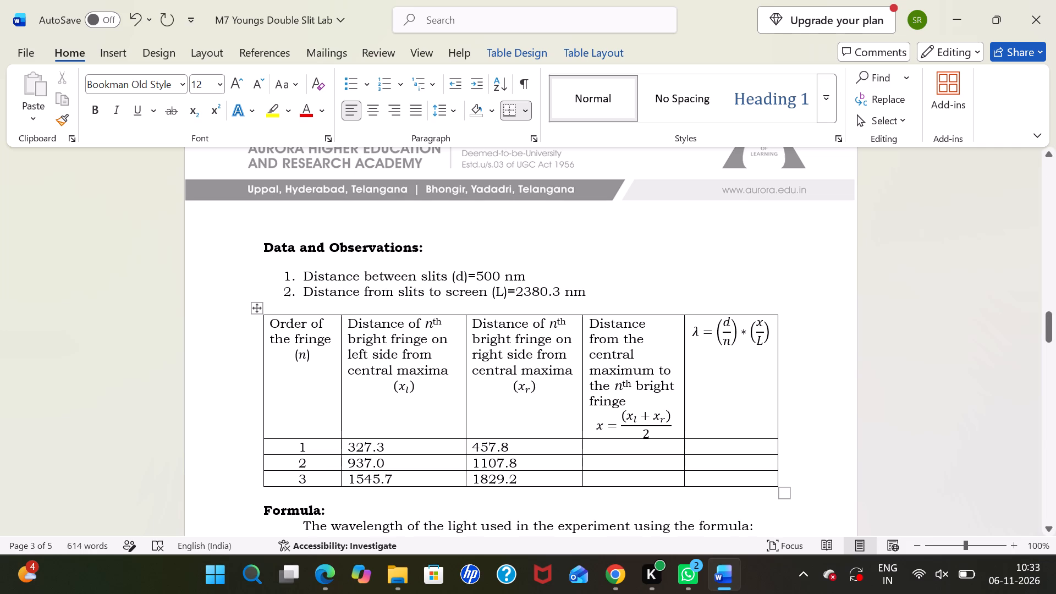
key(3)
key(9)
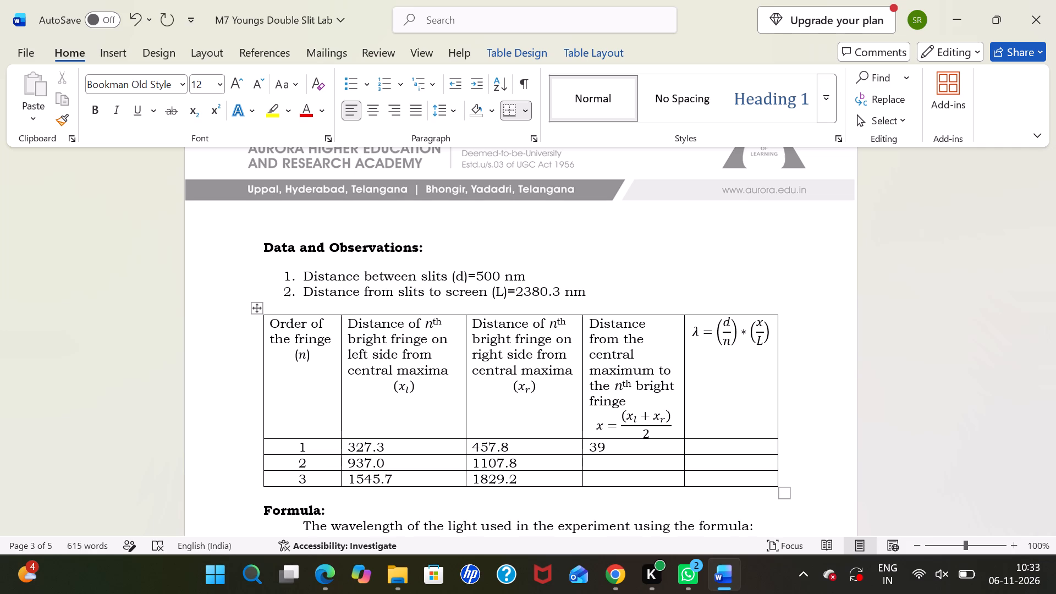
key(2)
key(period)
text(55)
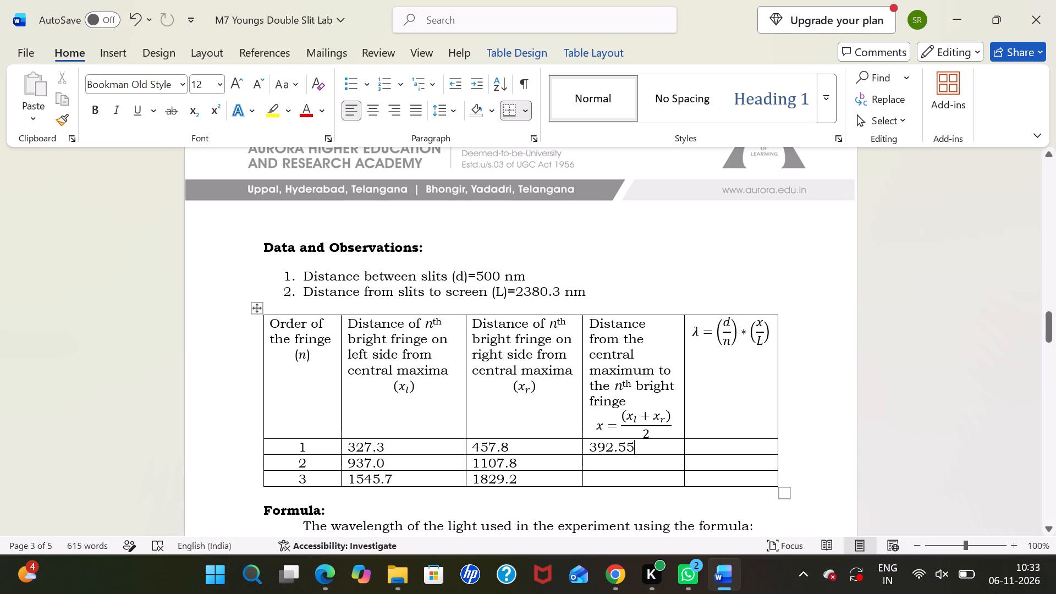
Enter 1490.9 as the distance from the central maximum (x) for order 2.
click(635, 462)
key(1)
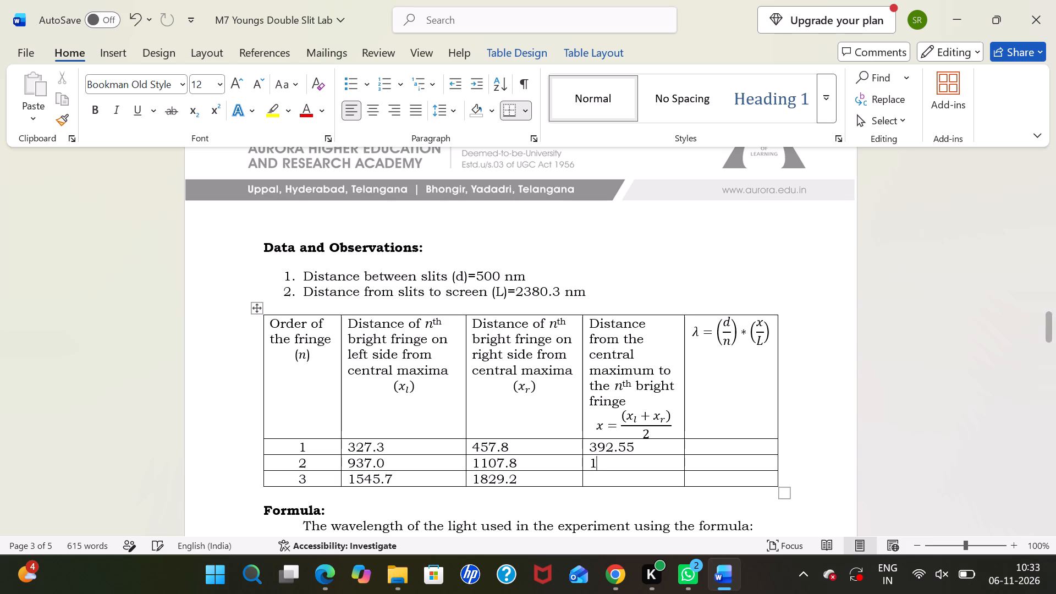
key(4)
text(90)
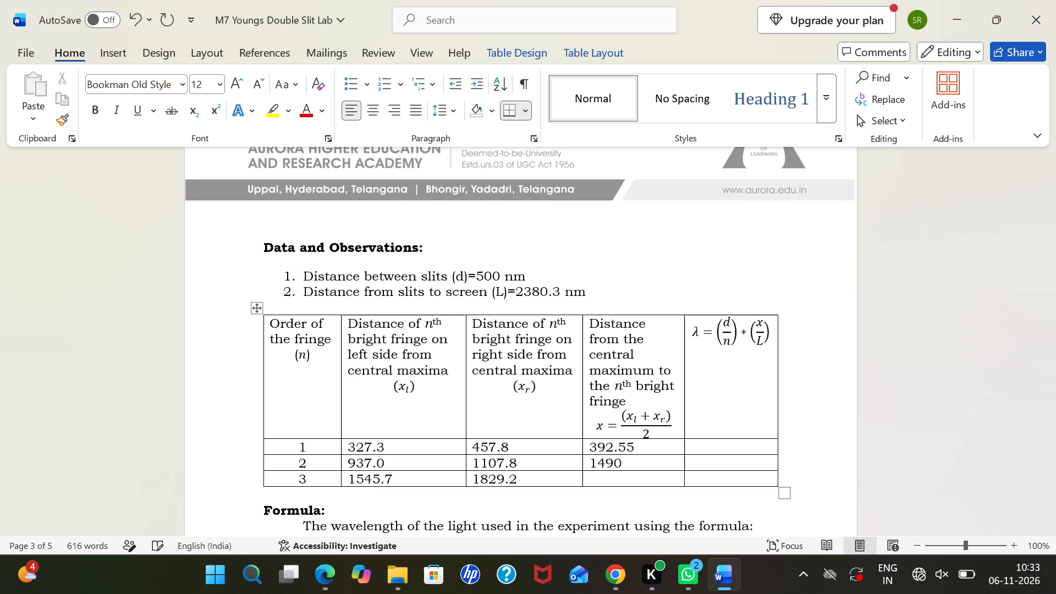
text(.9)
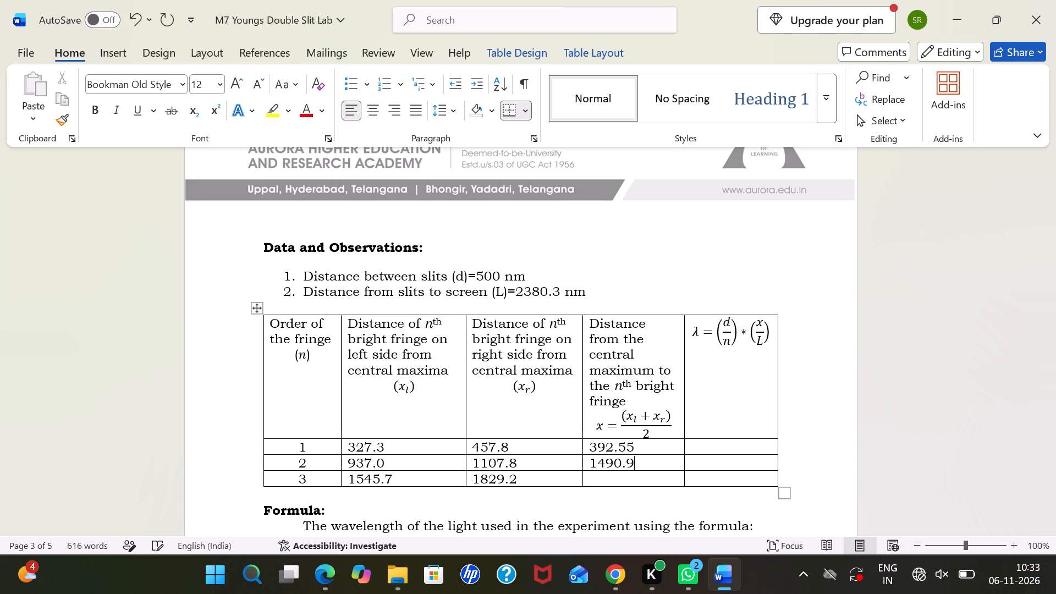
Enter 2460.3 as the distance from the central maximum (x) for order 3.
click(627, 477)
text(2460)
text(.3)
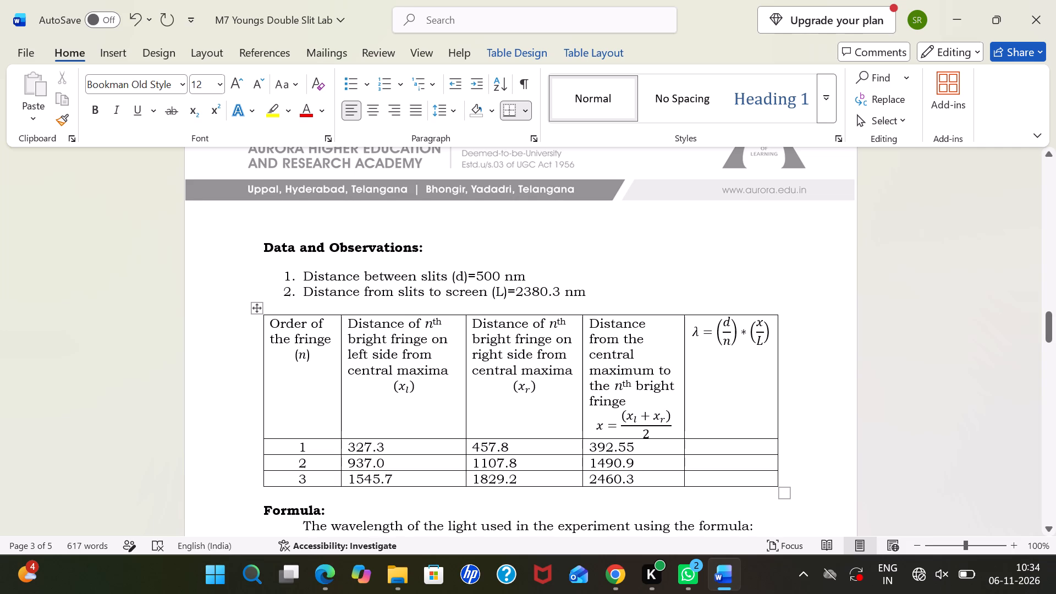
Review the wavelength formula section below the observations table alongside the recorded values.
scroll(393, 510, down, 1)
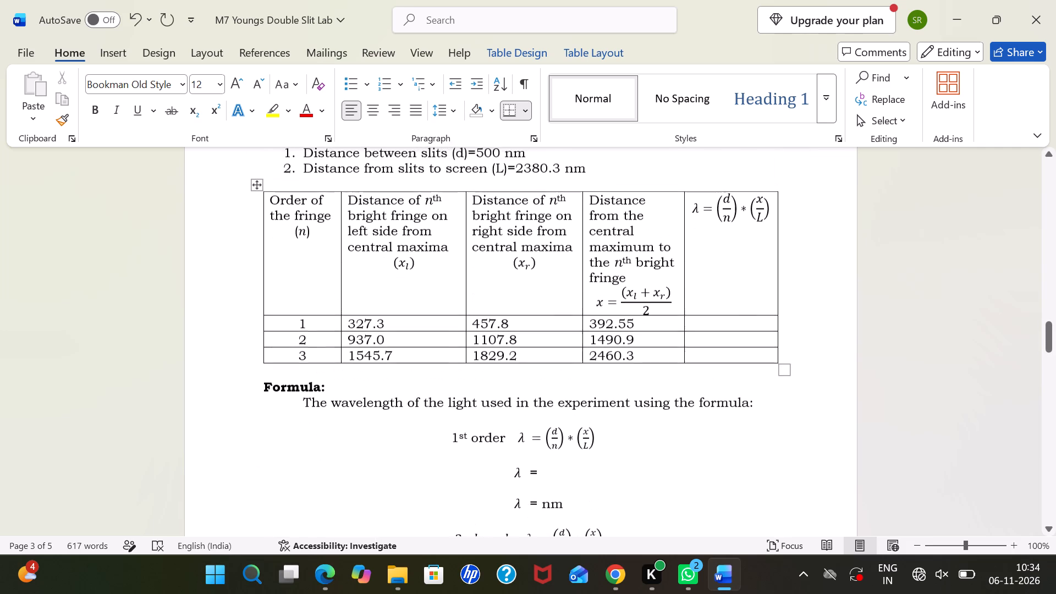
scroll(393, 510, down, 1)
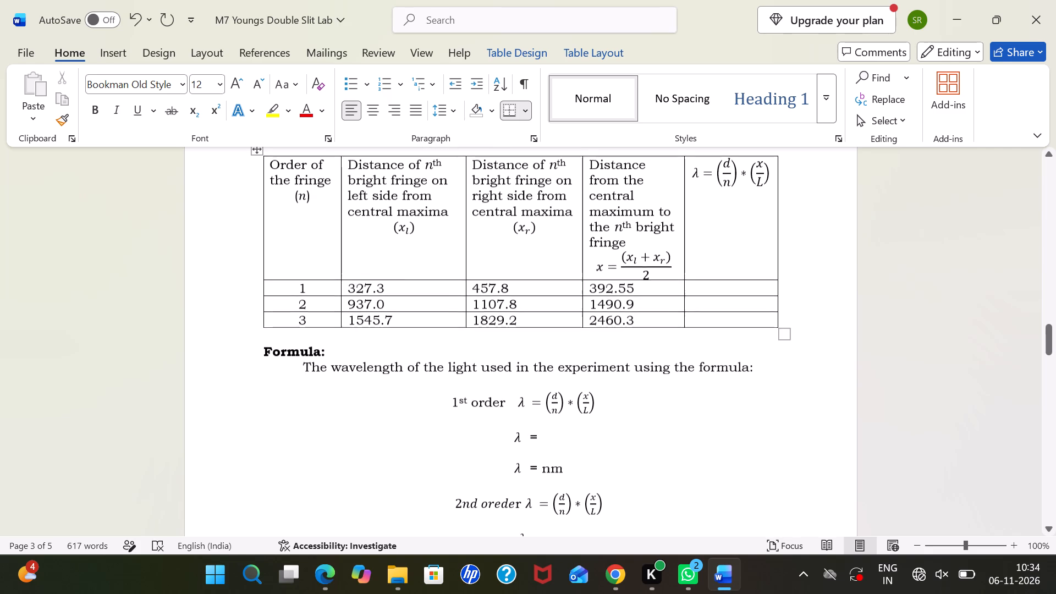
scroll(393, 510, down, 1)
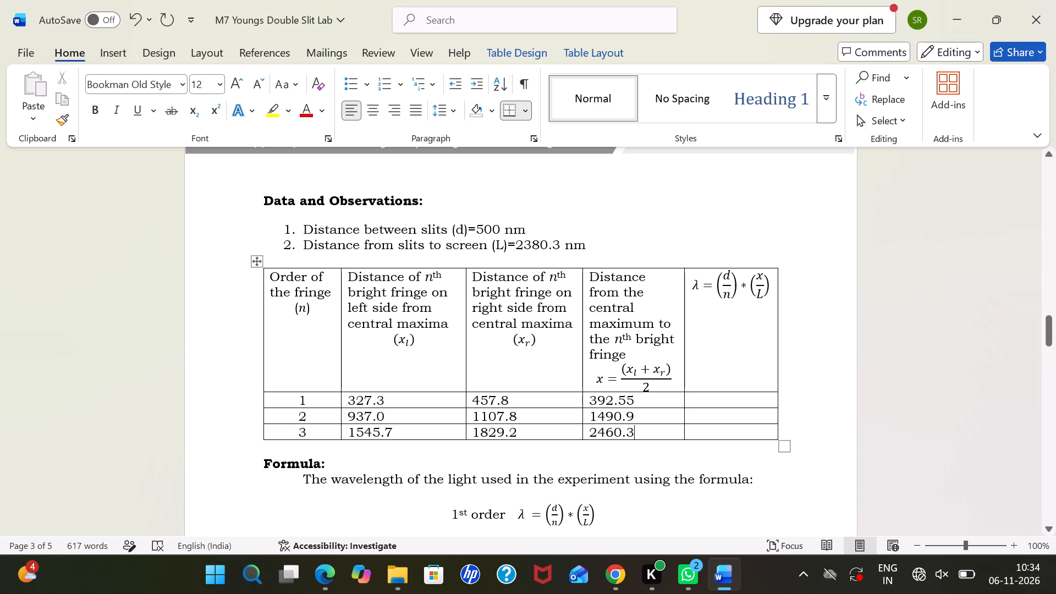
scroll(454, 402, down, 1)
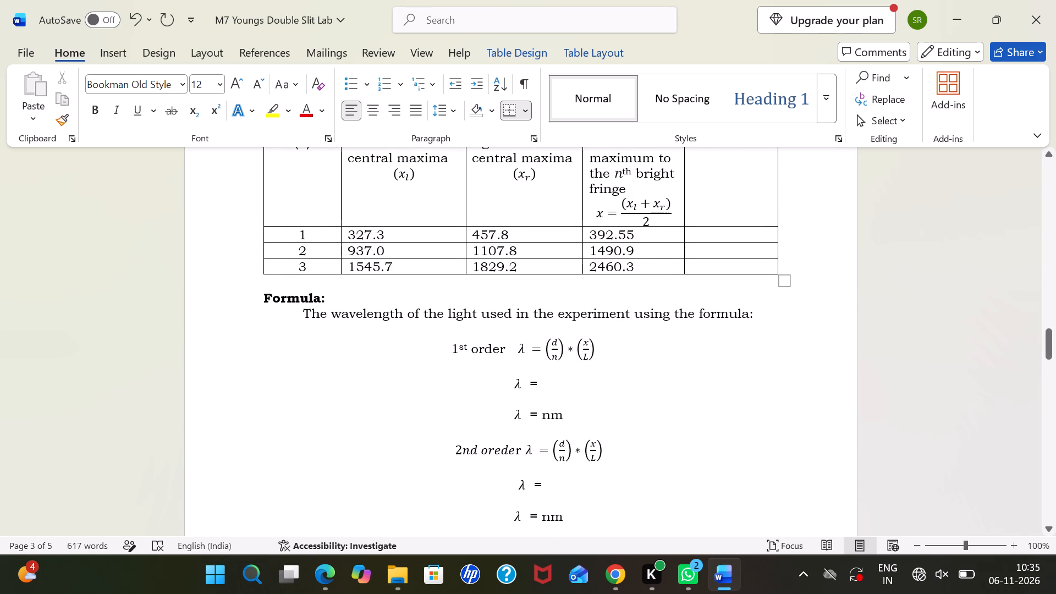
scroll(326, 344, up, 3)
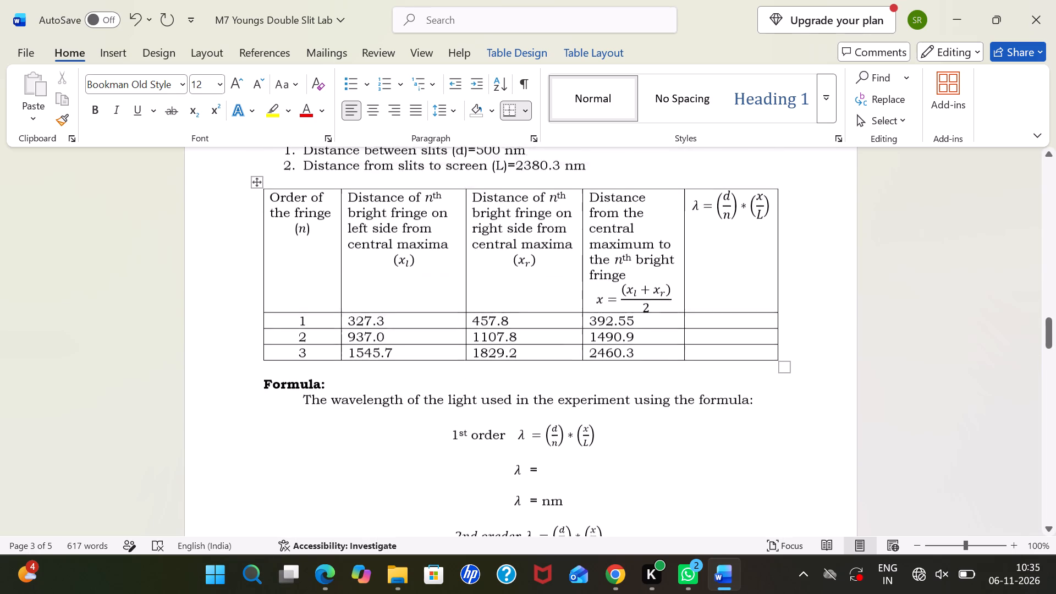
scroll(326, 344, up, 1)
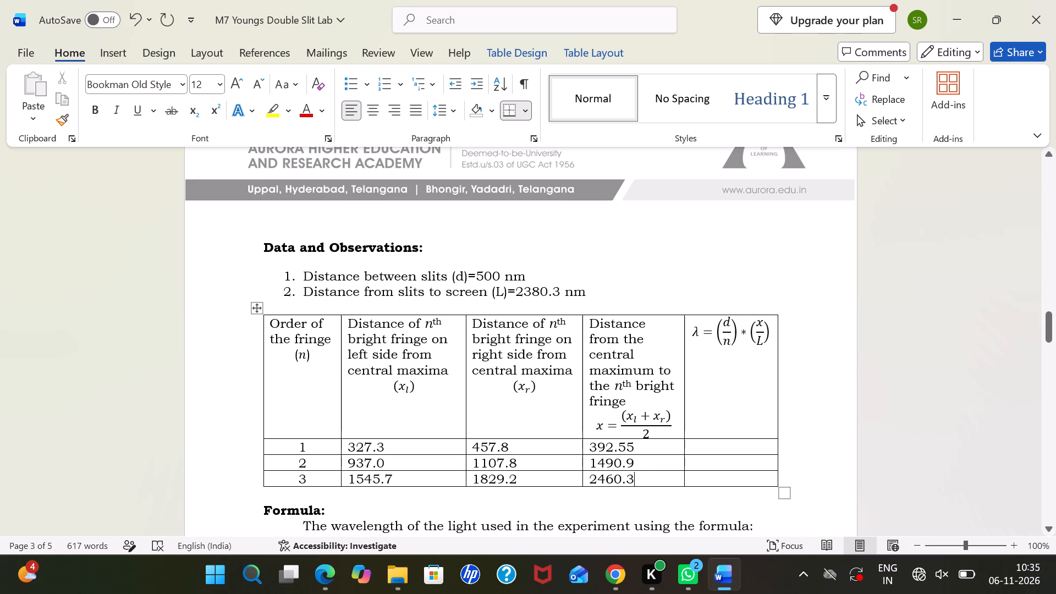
scroll(497, 274, up, 1)
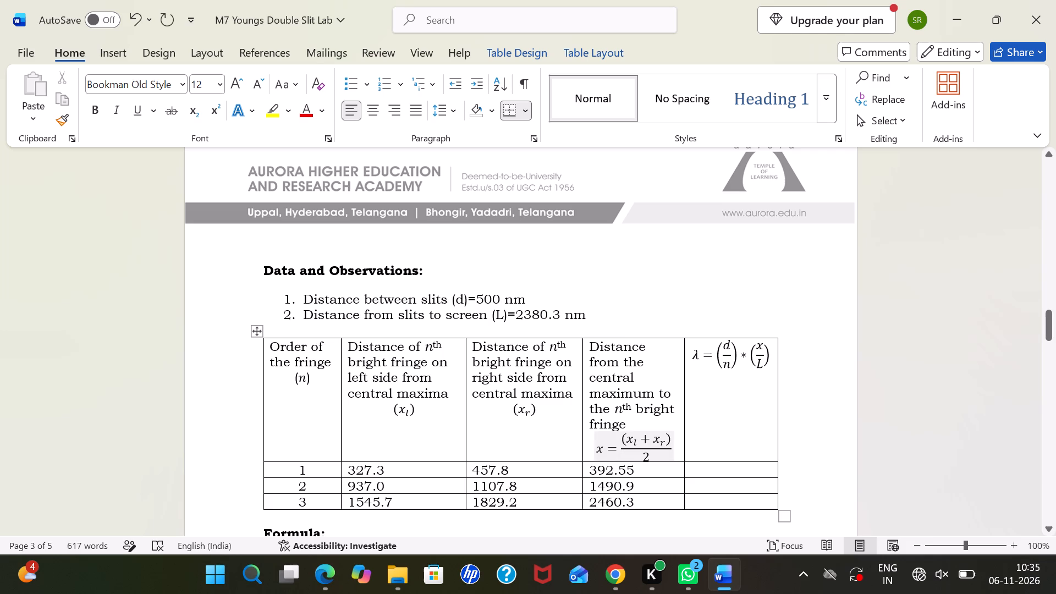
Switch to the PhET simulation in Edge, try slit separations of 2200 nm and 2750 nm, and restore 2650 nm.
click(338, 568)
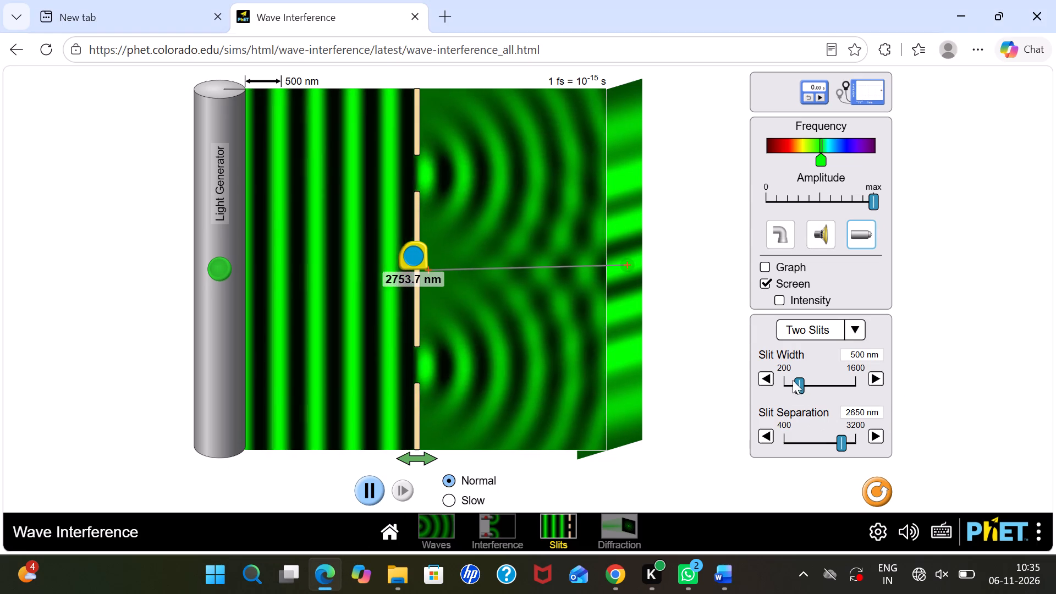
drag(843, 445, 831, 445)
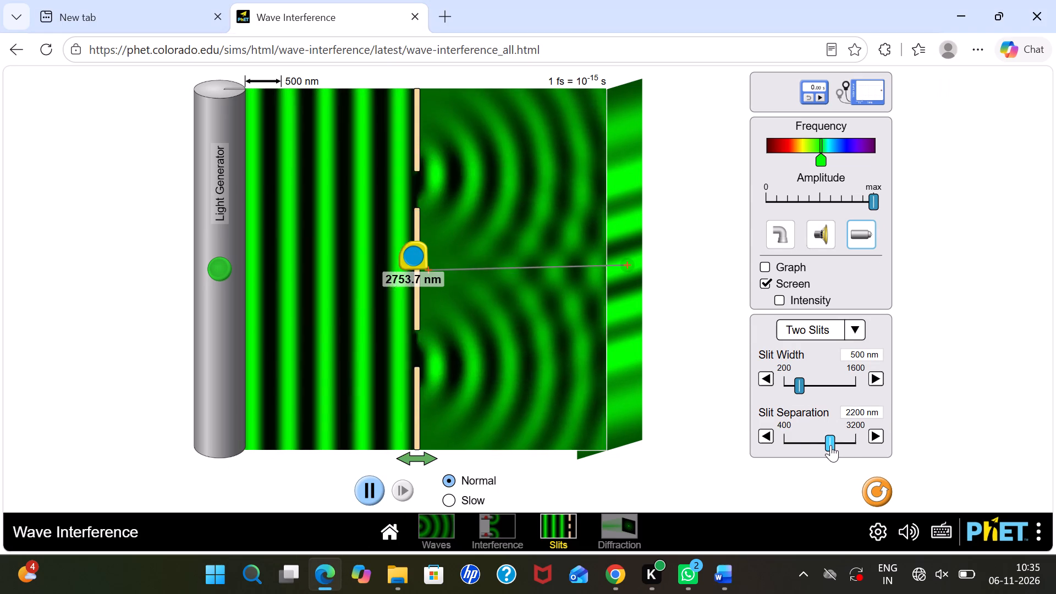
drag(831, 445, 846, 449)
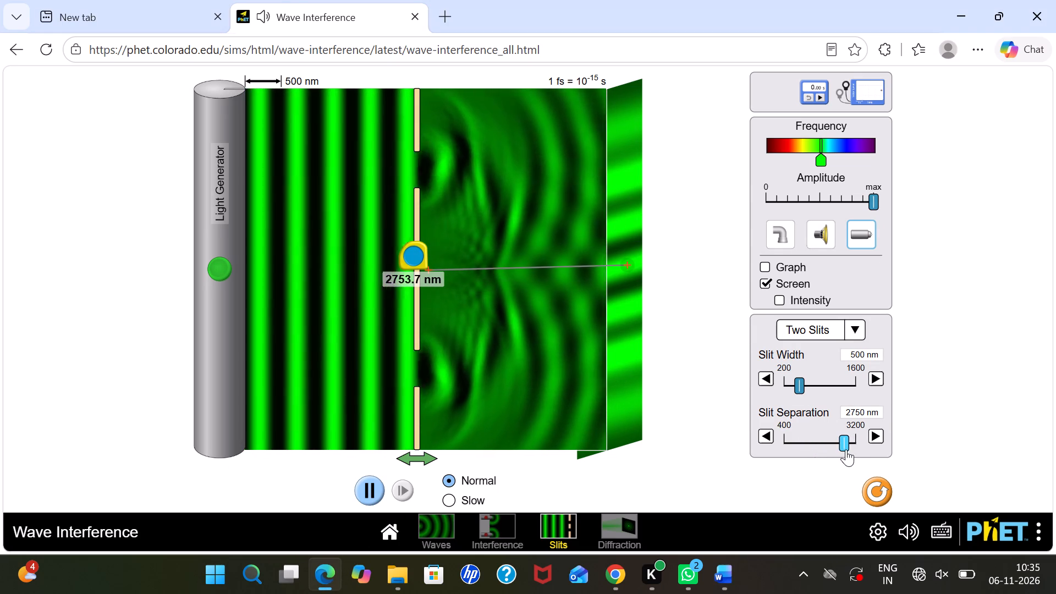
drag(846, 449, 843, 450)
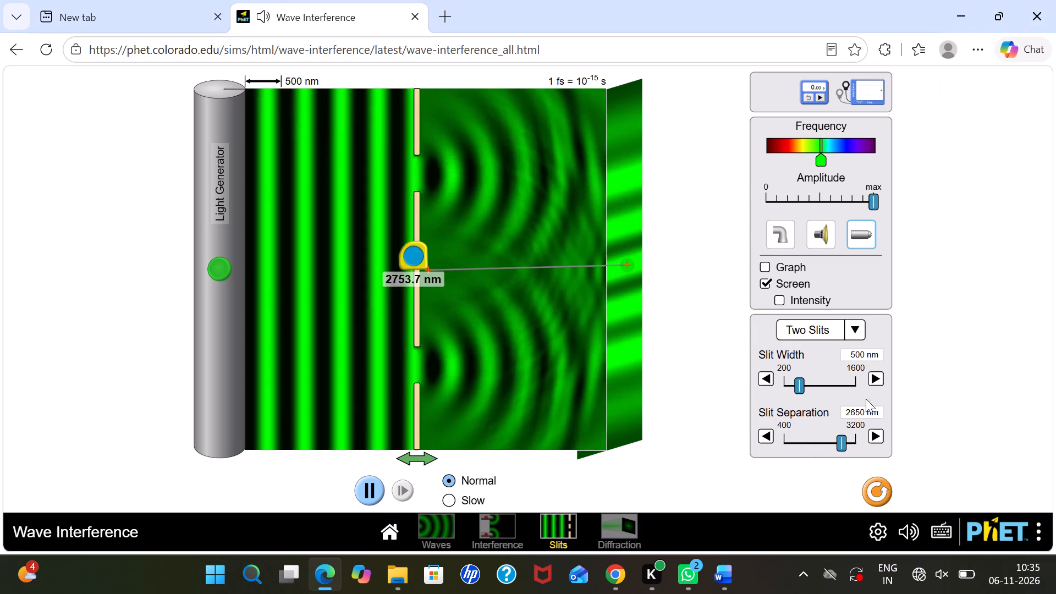
Increase the slit width in the PhET simulation to 510 nm.
click(870, 375)
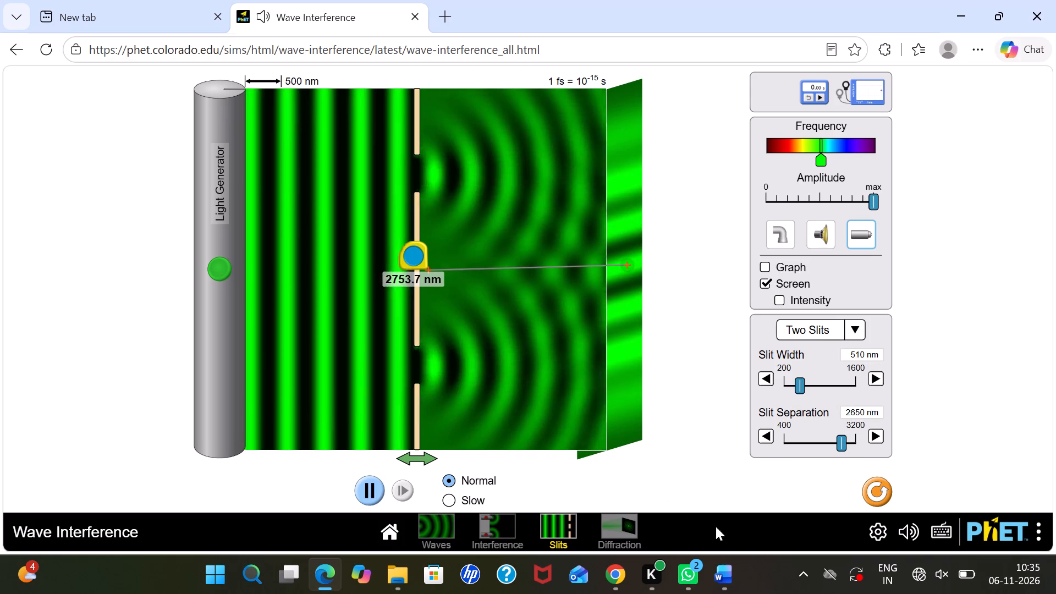
Switch to the lab document in Word and enter 82.45 as the wavelength (λ) for order 1 in the observations table.
click(726, 561)
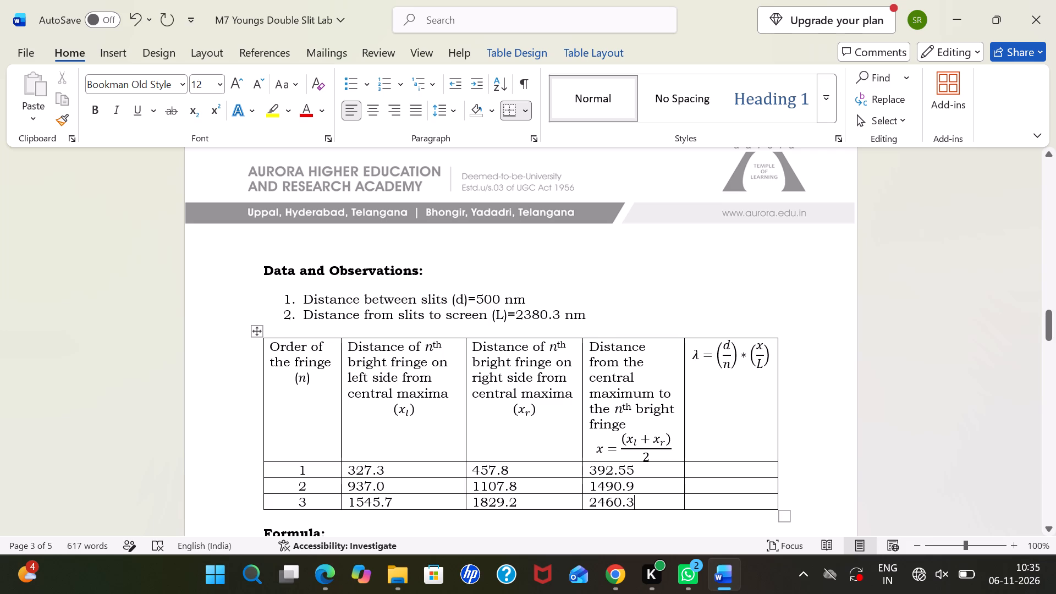
scroll(624, 314, down, 1)
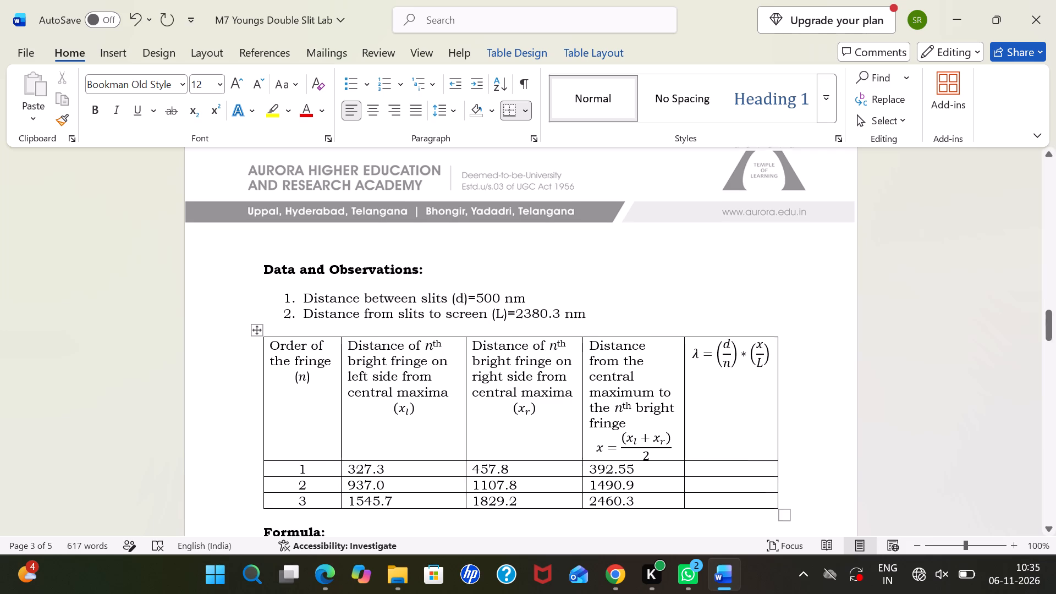
scroll(624, 314, down, 1)
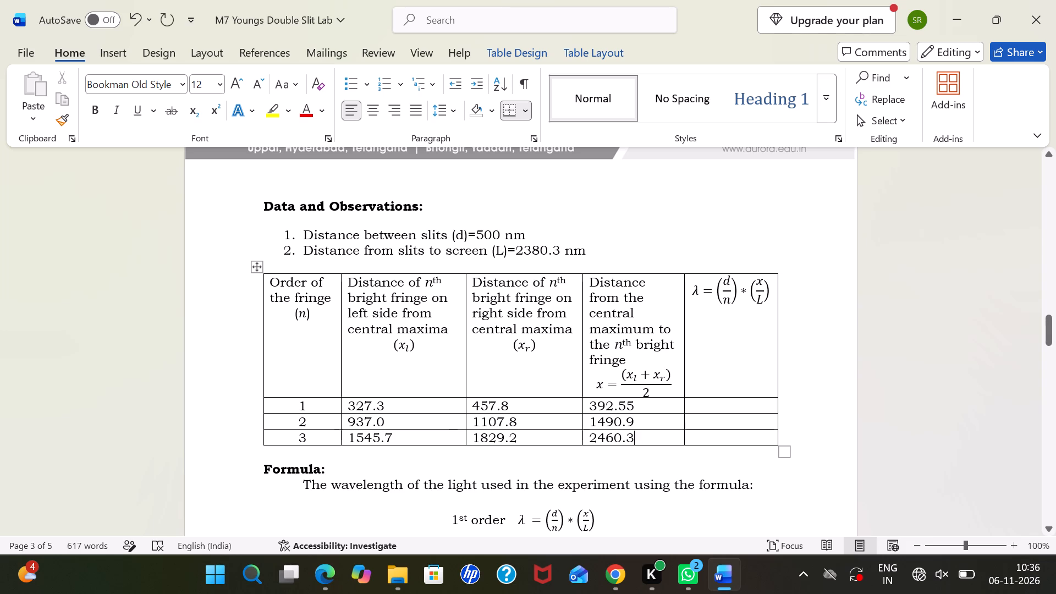
scroll(595, 430, down, 1)
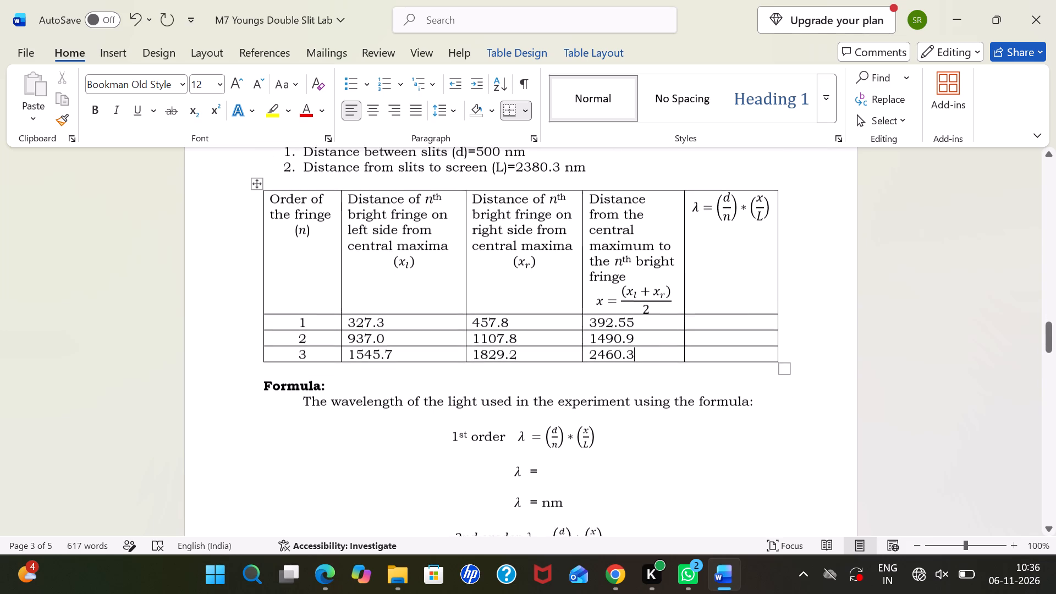
scroll(595, 430, down, 1)
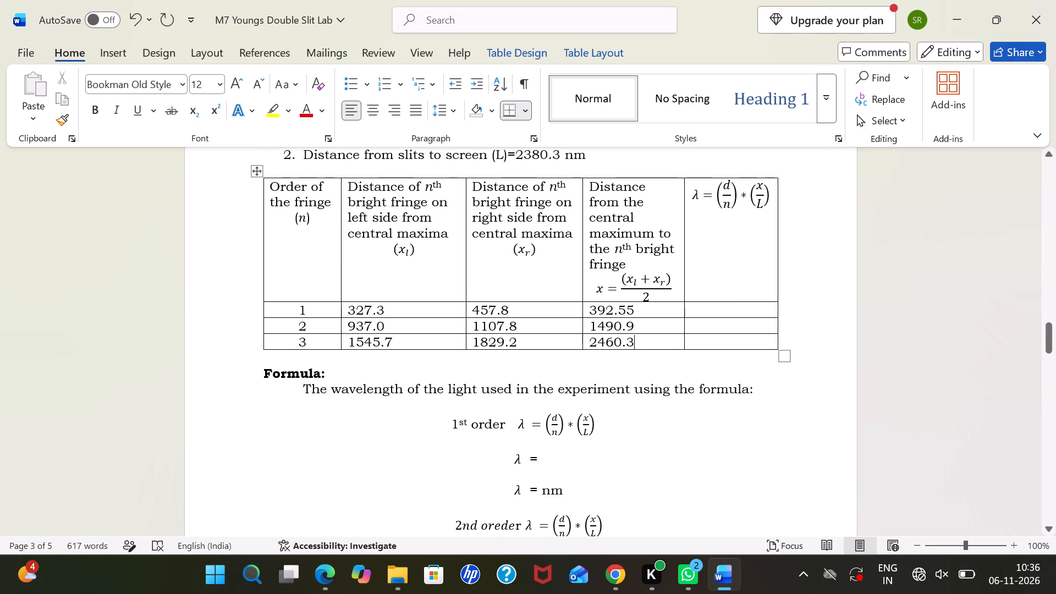
click(710, 311)
text(82)
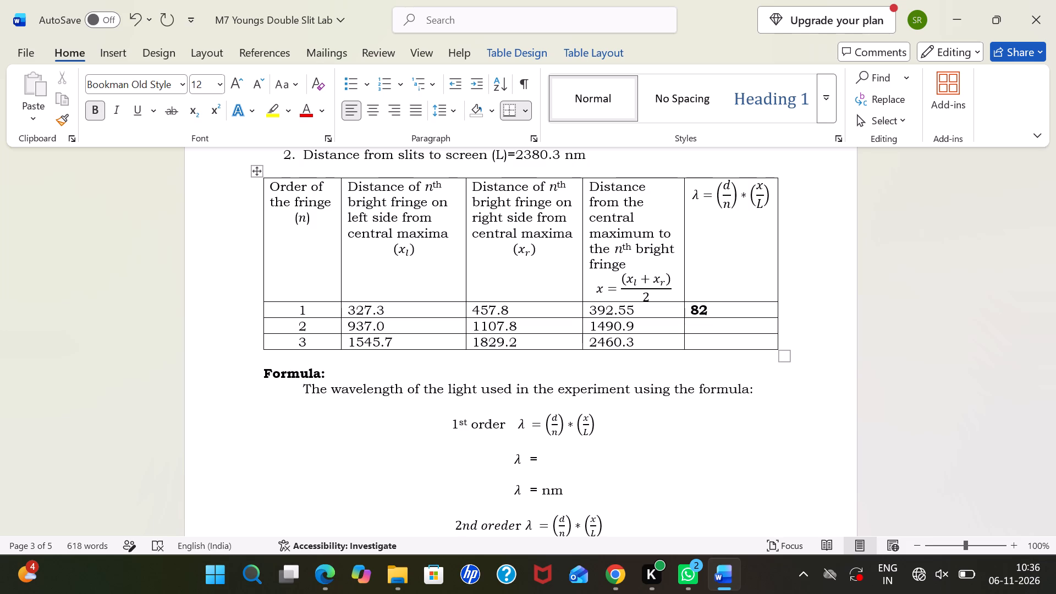
key(period)
text(45)
Begin the 1st order wavelength substitution below the formula with the d/n term (500/1).
click(549, 458)
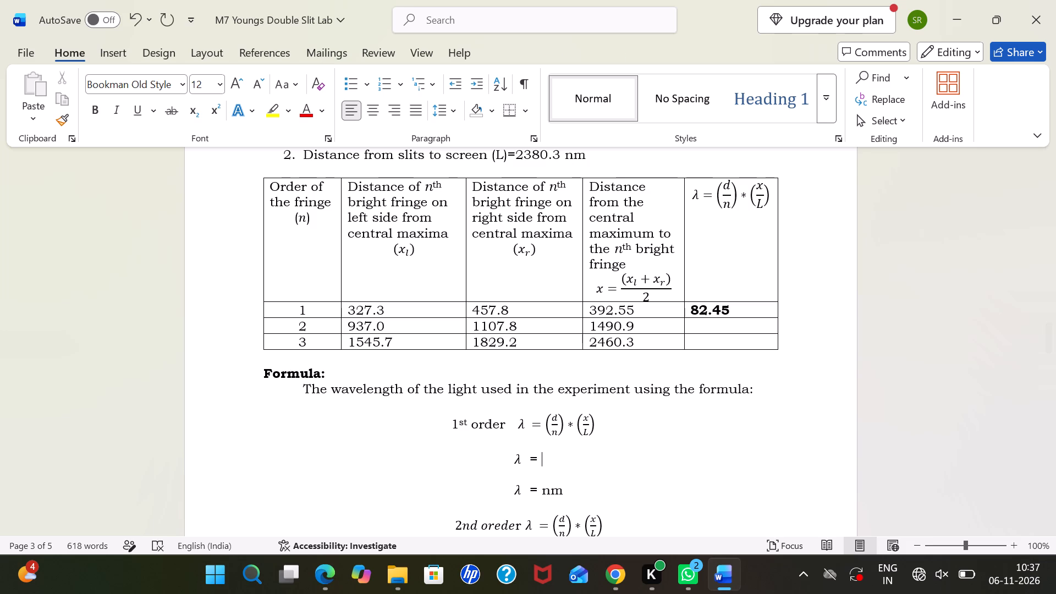
text(500)
key(slash)
key(1)
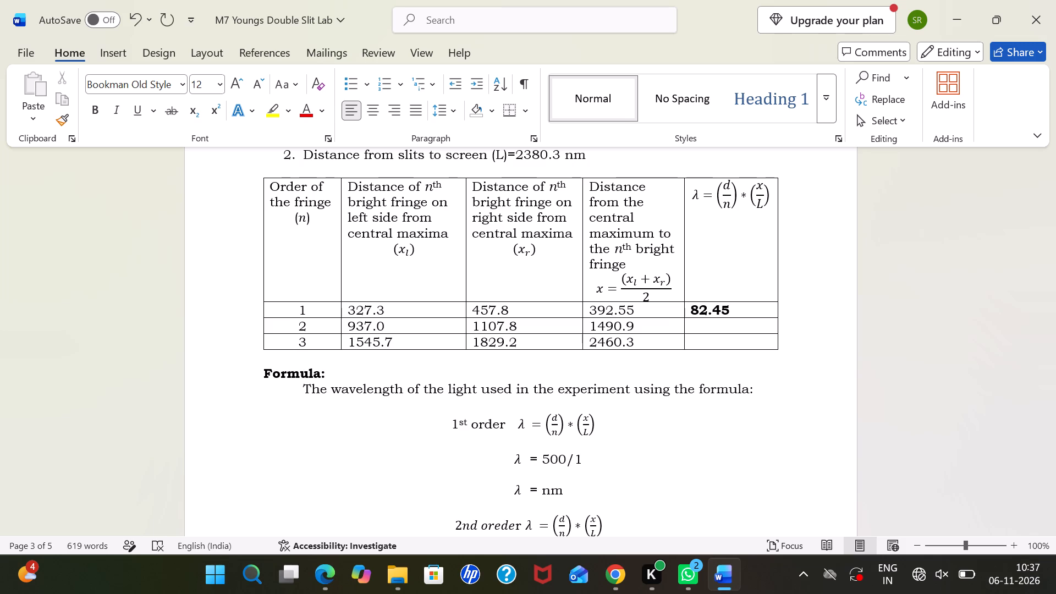
key(shift+parenright)
click(539, 460)
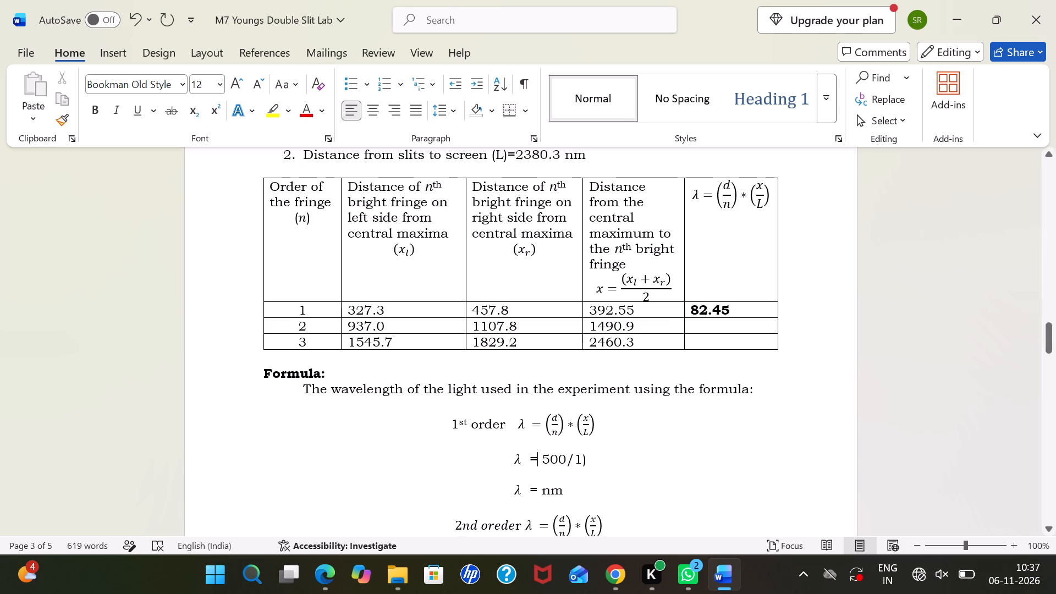
key(shift+parenleft)
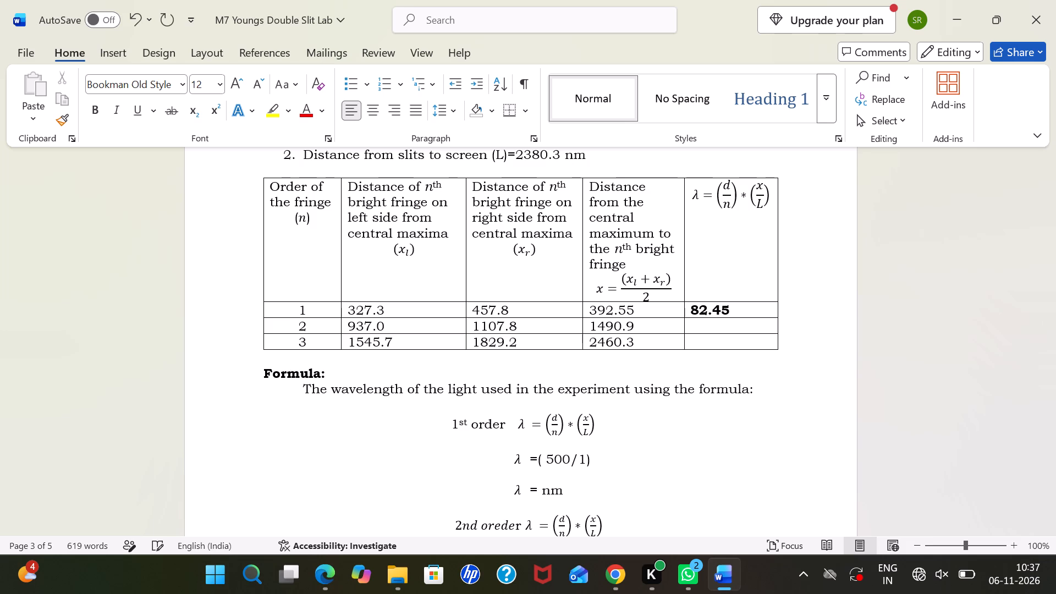
click(535, 459)
key(space)
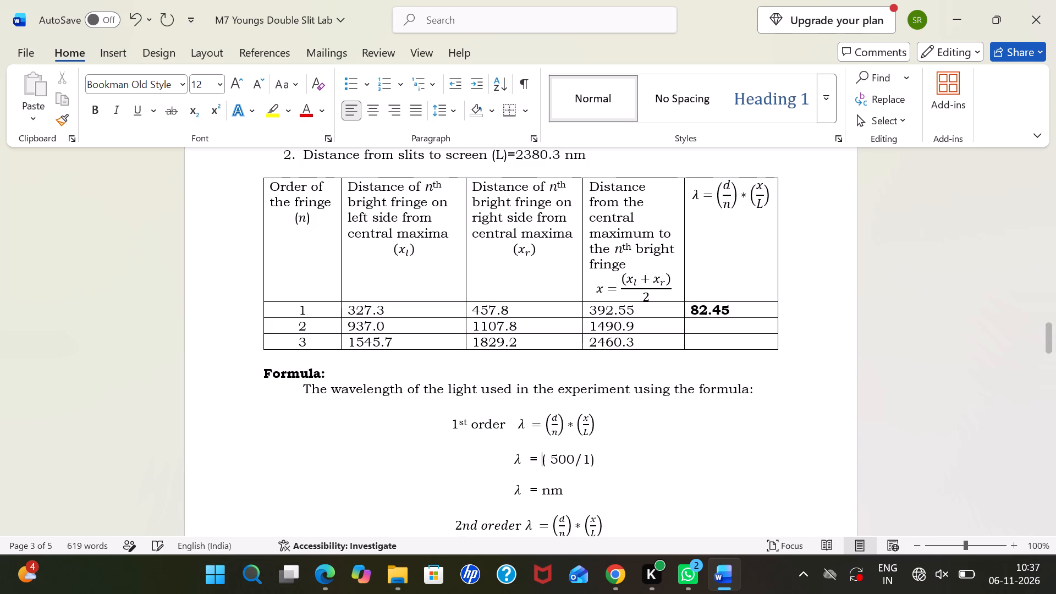
click(549, 462)
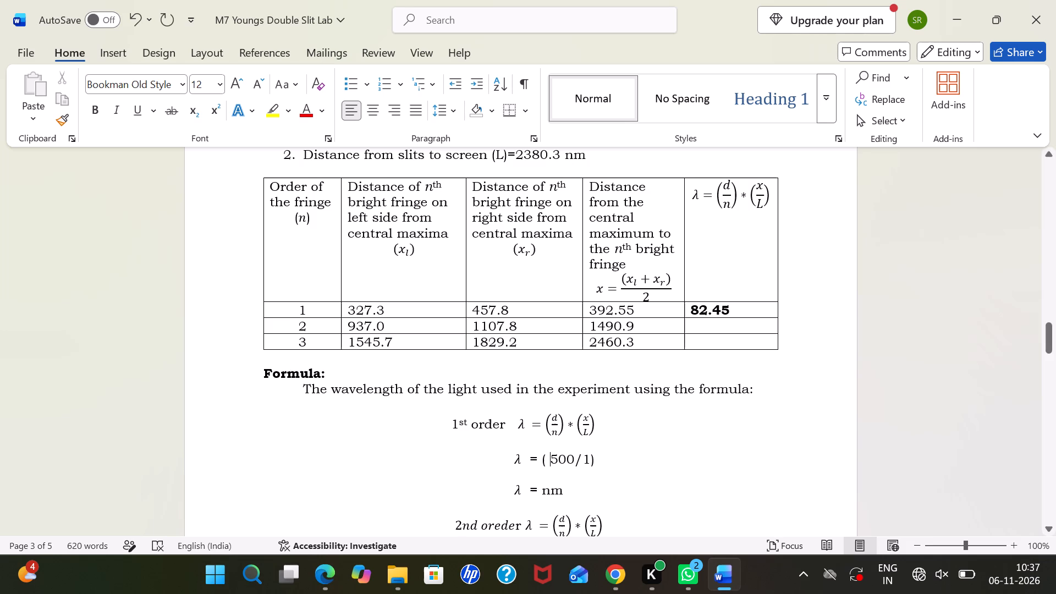
key(BackSpace)
Complete the 1st order substitution by multiplying by the x/L term, adding *(392.55/2380.3).
click(602, 462)
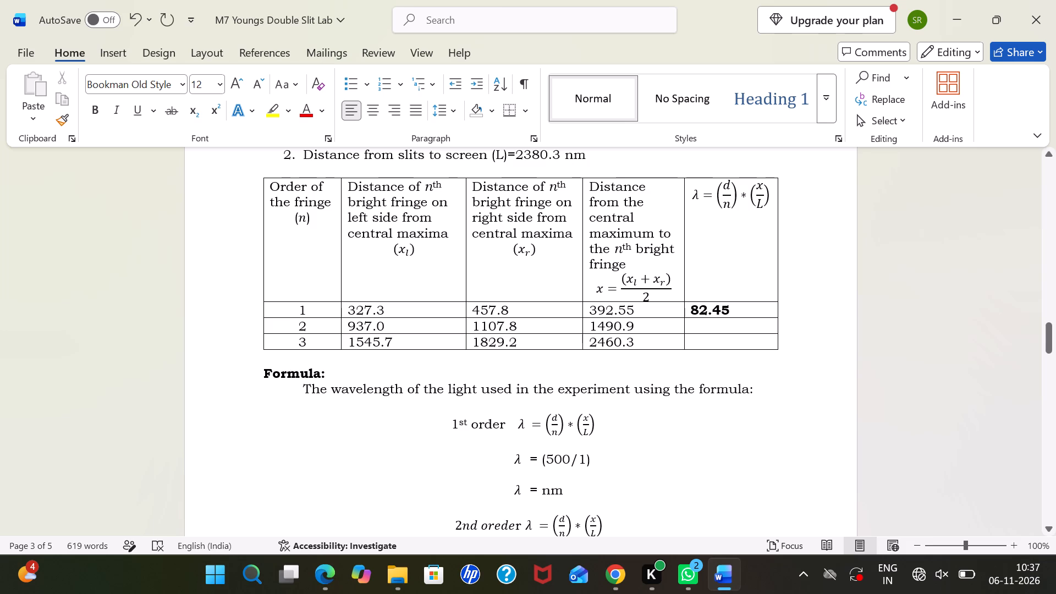
key(shift+asterisk)
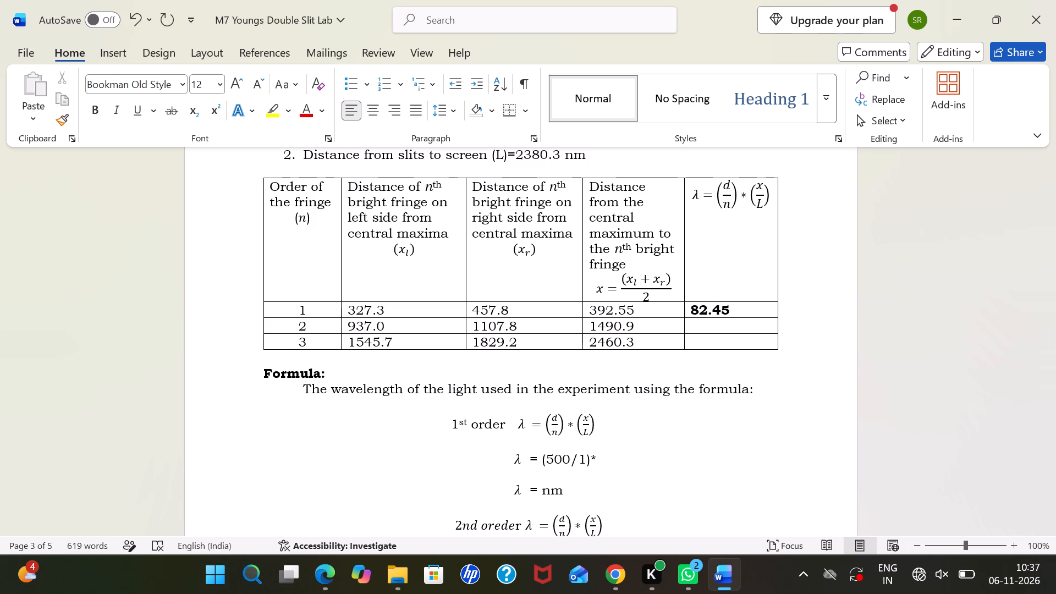
key(shift+parenleft)
key(3)
text(92)
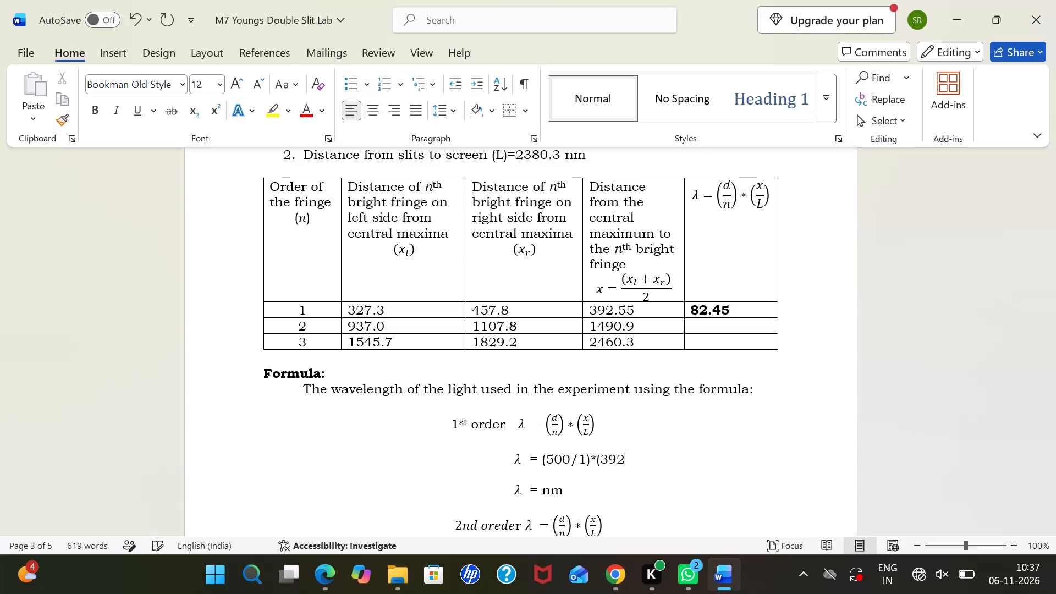
text(.55)
key(slash)
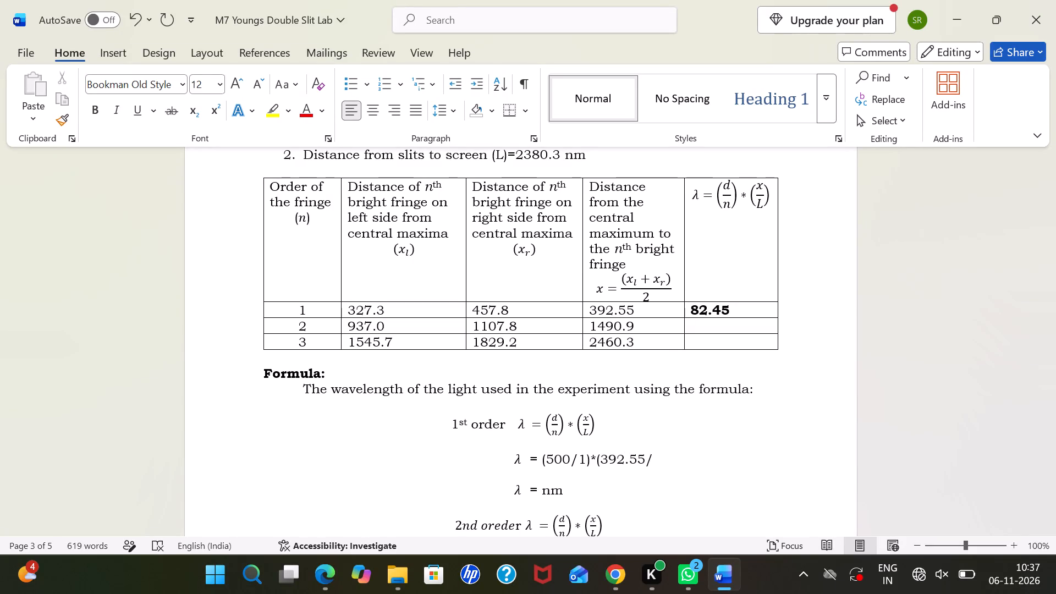
scroll(507, 403, up, 1)
scroll(507, 403, right, 1)
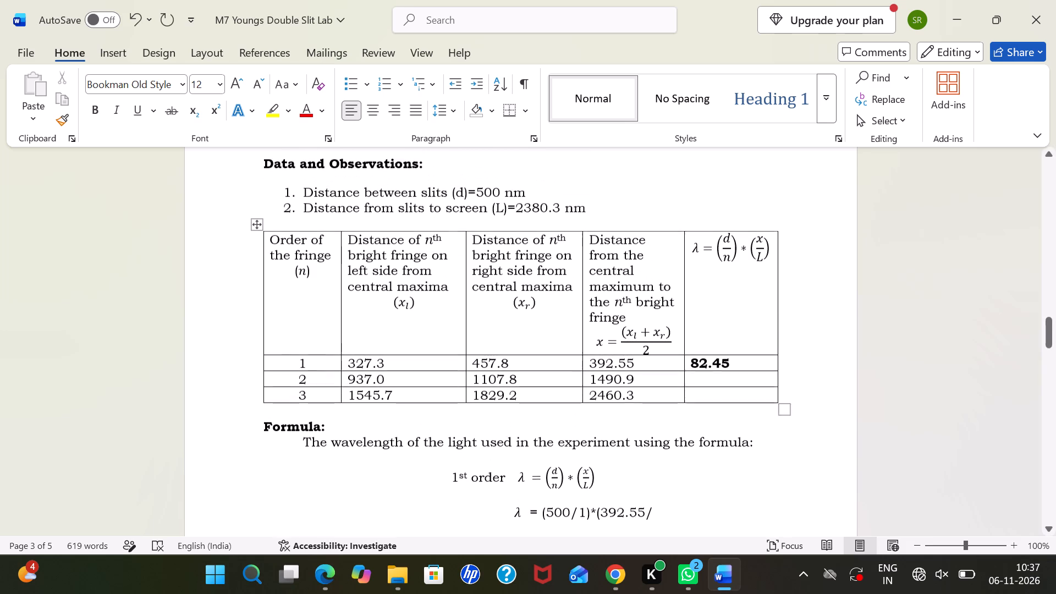
scroll(507, 403, right, 1)
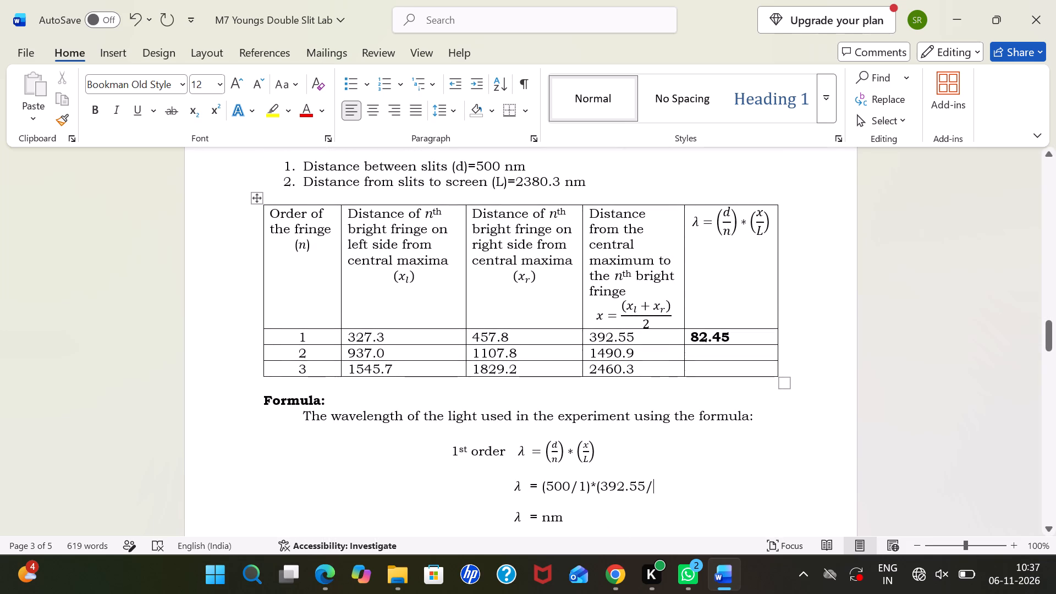
text(2380)
text(.3)
key(shift+parenright)
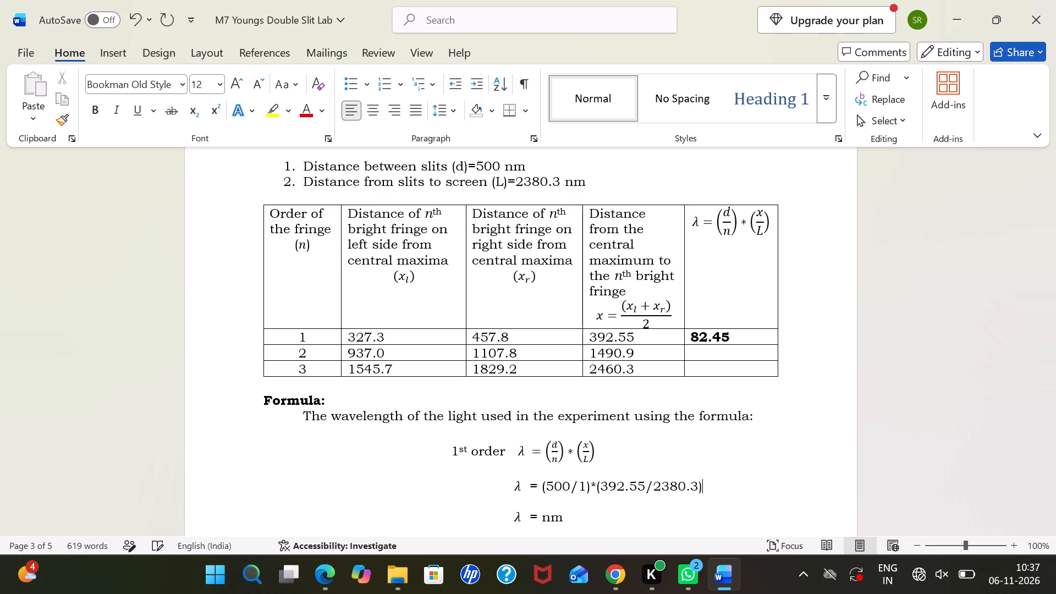
Enter 82.45 before nm as the 1st order wavelength result.
click(540, 518)
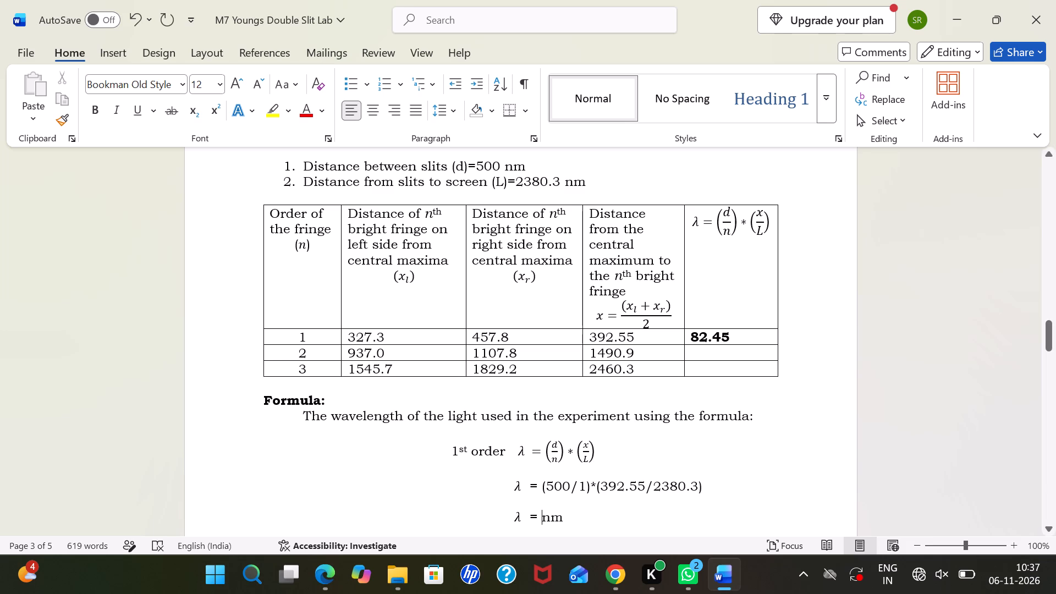
text(82)
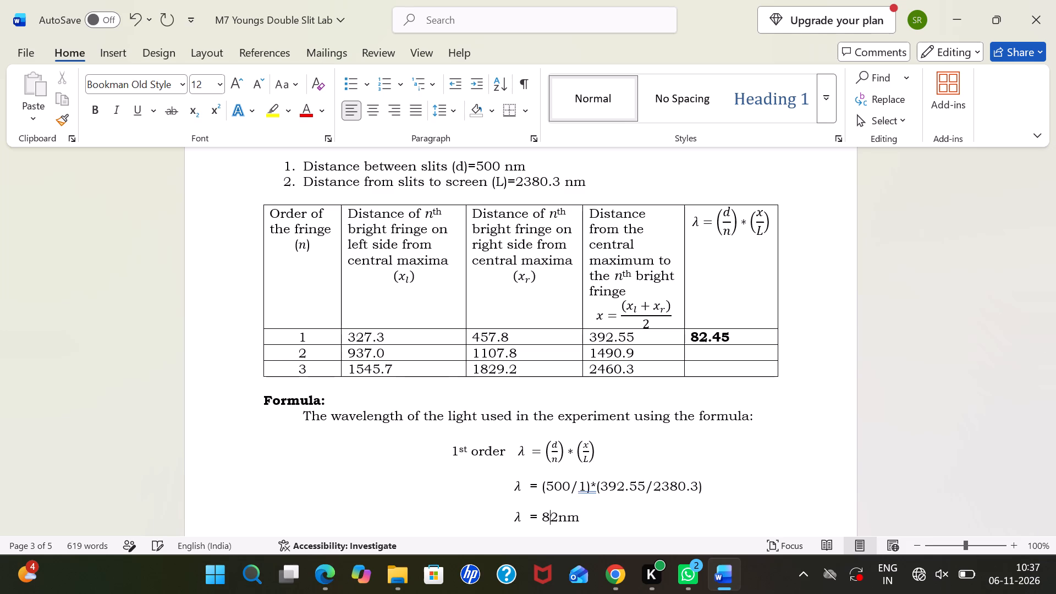
text(.45)
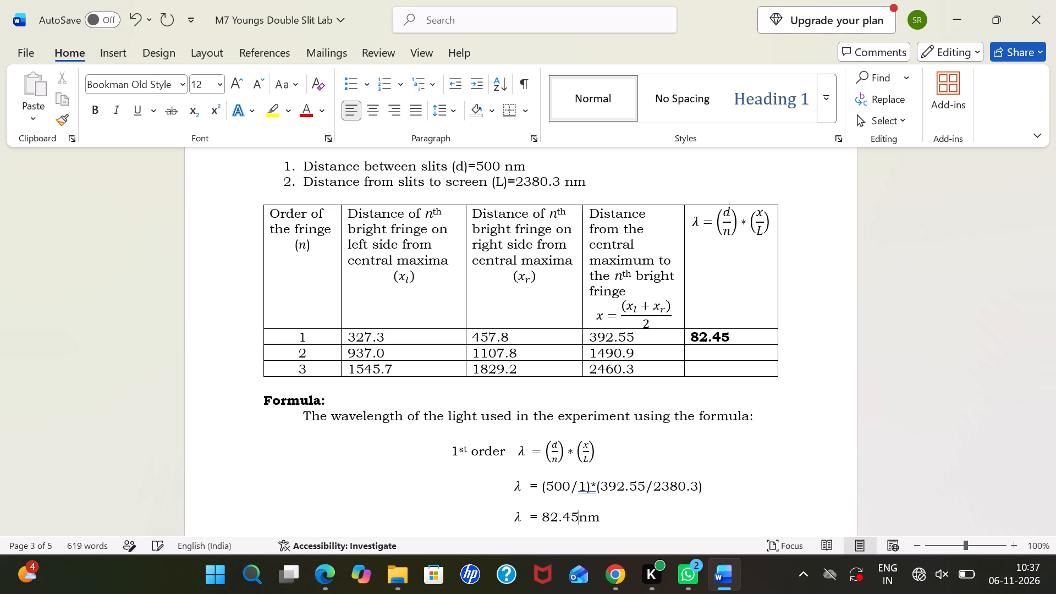
Begin the 2nd order wavelength substitution below its formula with the d/n term (500/2).
scroll(444, 490, down, 1)
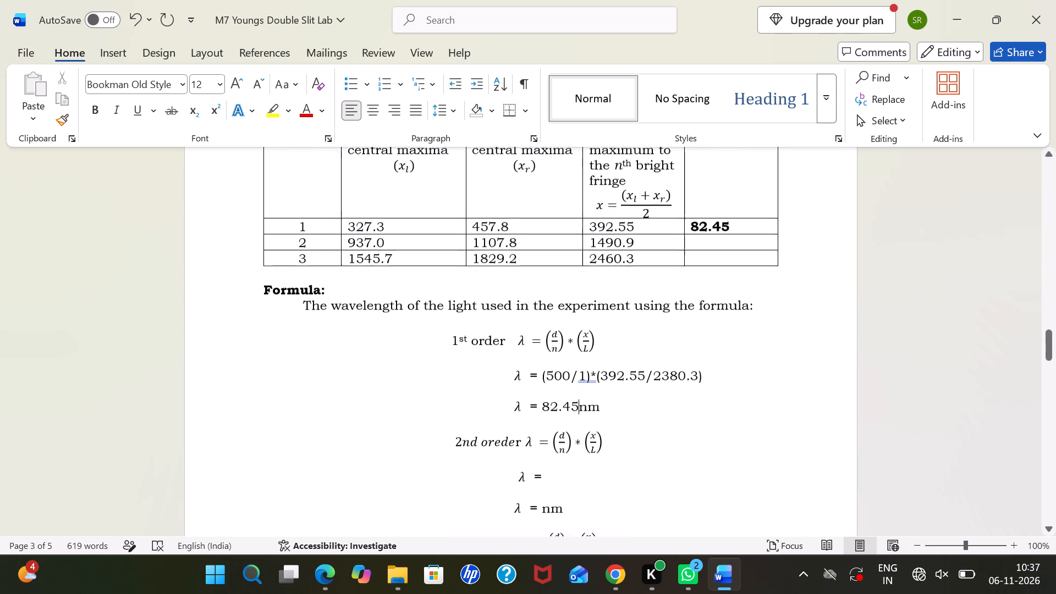
scroll(444, 490, down, 1)
click(549, 463)
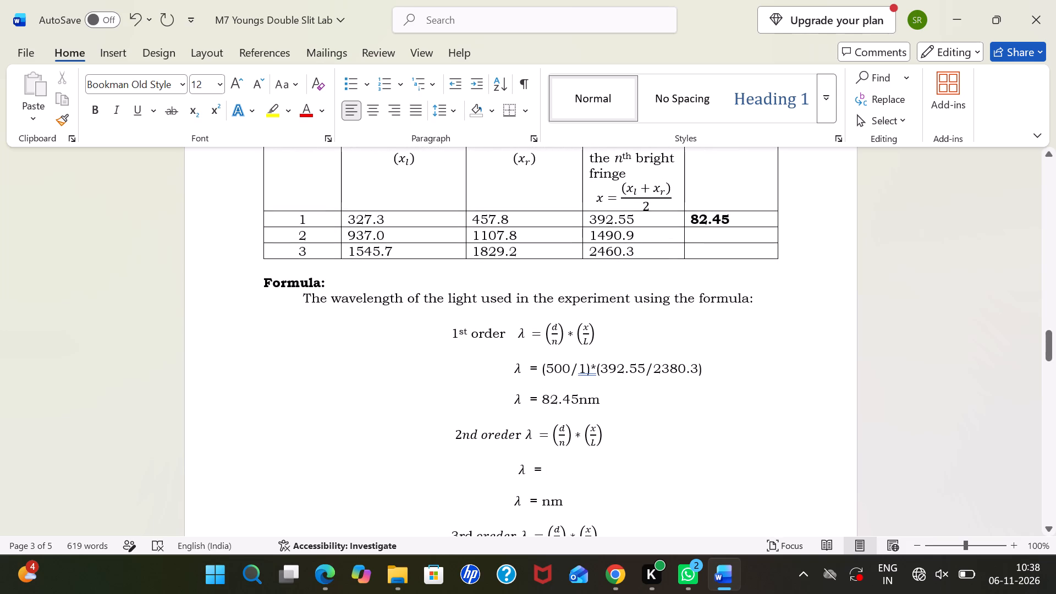
key(shift+parenleft)
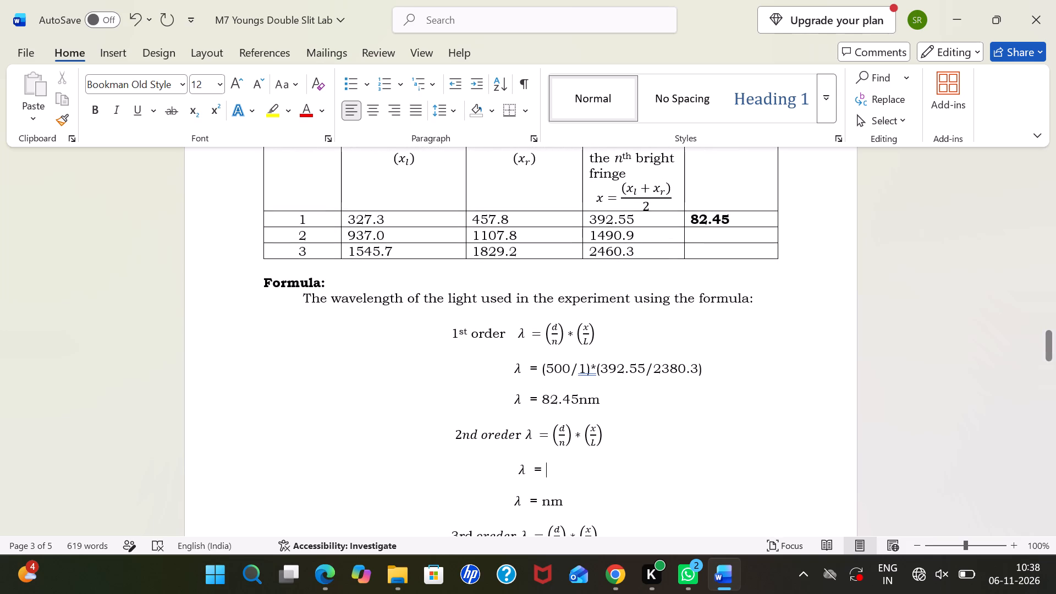
key(5)
text(00)
key(slash)
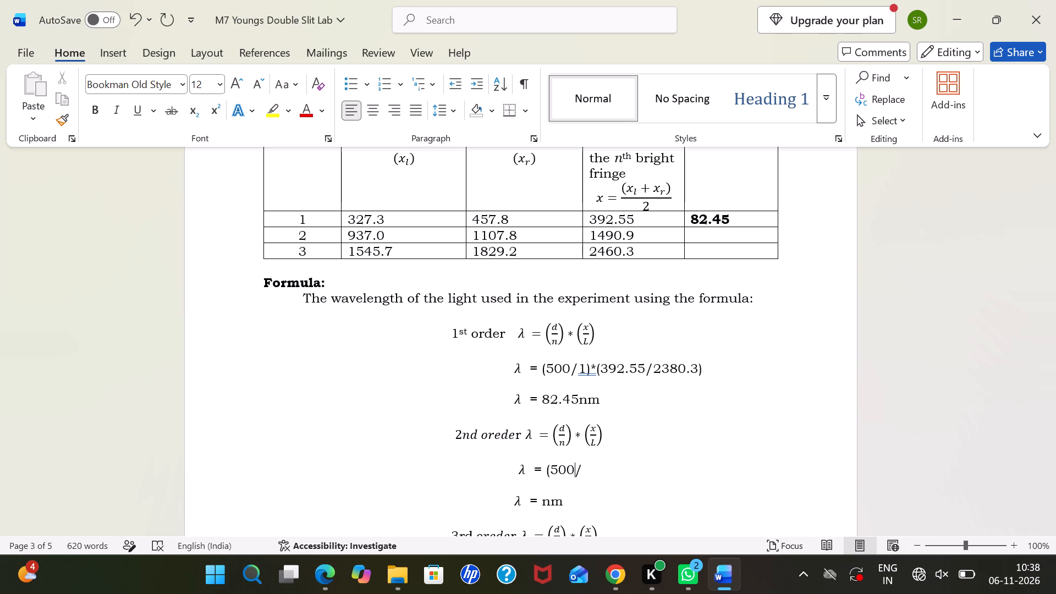
key(2)
key(shift+parenright)
Complete the 2nd order substitution by multiplying by the x/L term, adding *(1490.9/2380.3).
key(shift+asterisk)
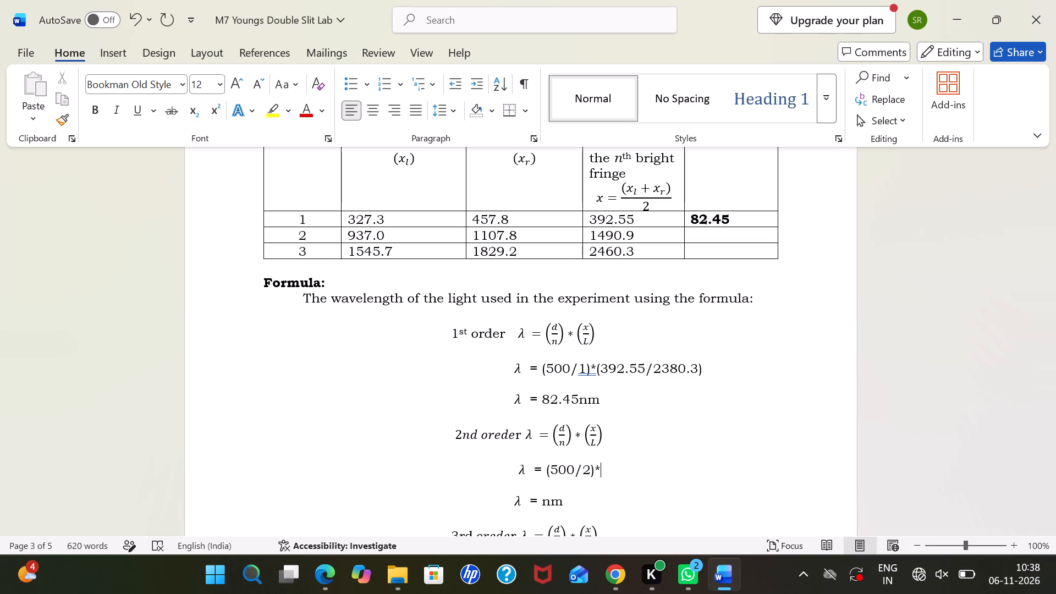
key(shift+parenleft)
key(1)
key(4)
text(90)
text(.9)
key(slash)
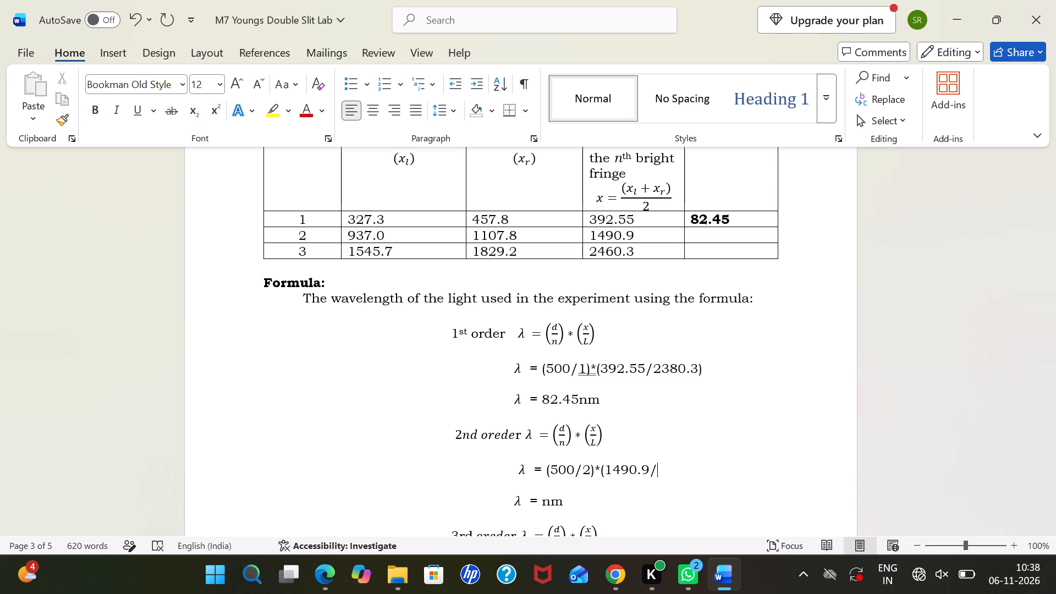
text(23)
text(80)
text(.3)
key(shift+parenright)
Begin the 3rd order wavelength substitution below its formula with the d/n term (500/3).
scroll(474, 487, down, 2)
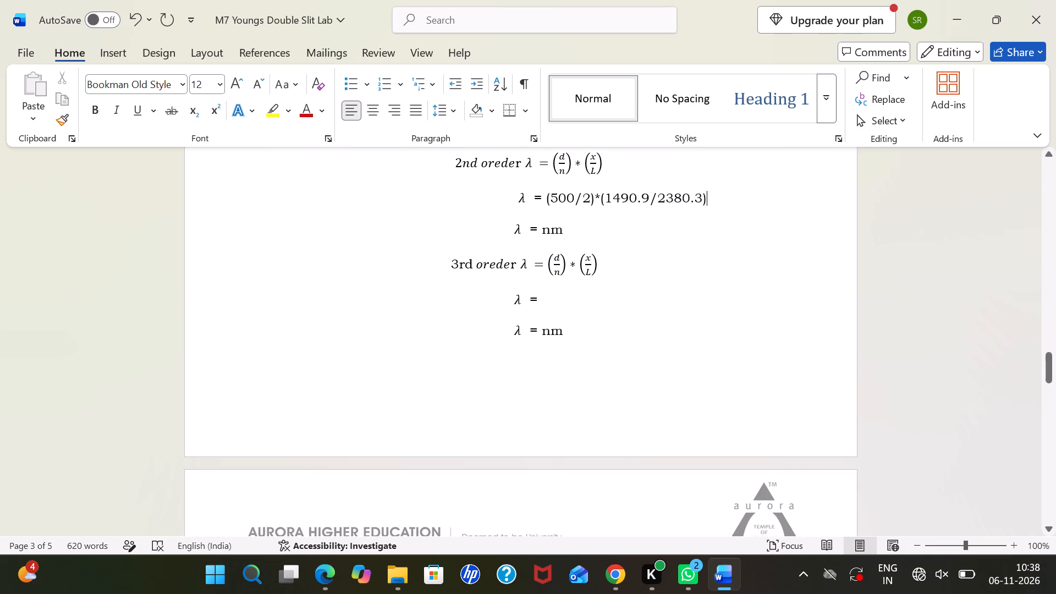
click(549, 299)
key(shift+parenleft)
key(5)
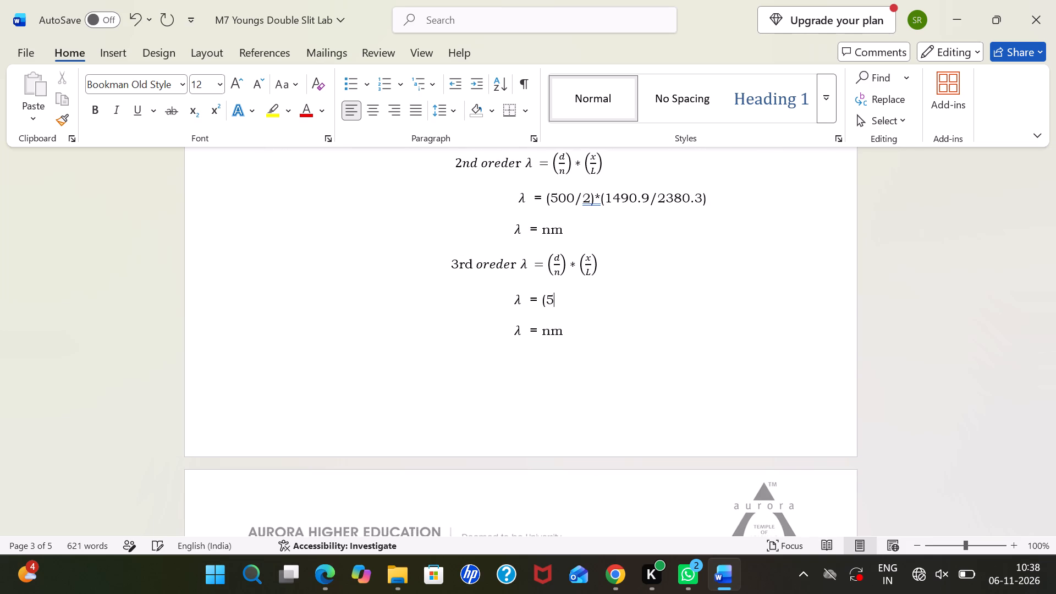
text(00)
key(slash)
key(3)
key(shift+parenright)
Complete the 3rd order substitution by multiplying by the x/L term, adding *(2460.3/2380.3).
key(shift+asterisk)
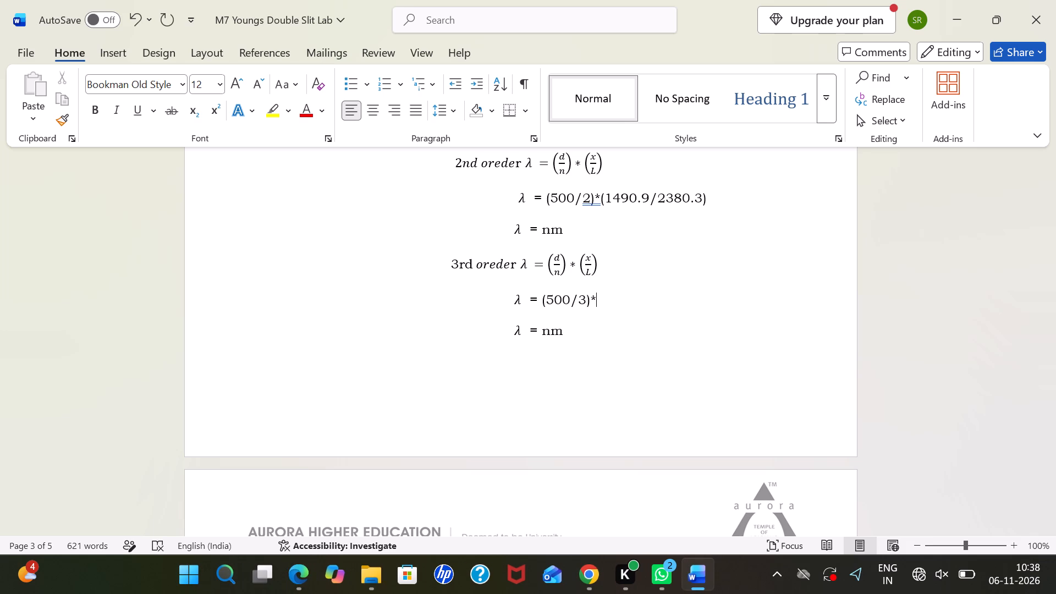
key(shift+parenleft)
scroll(464, 241, up, 2)
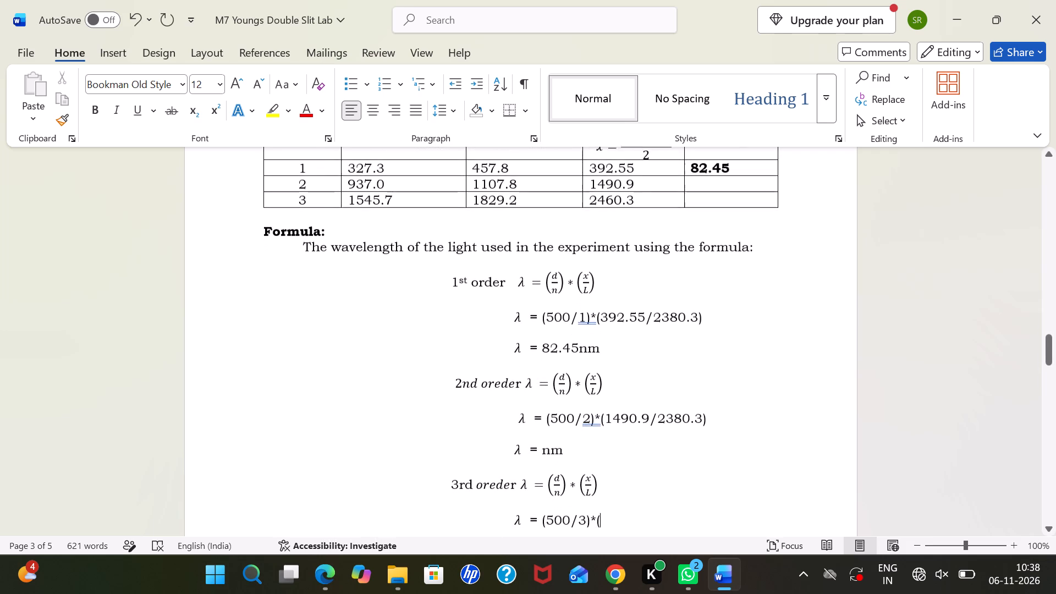
text(2460.3)
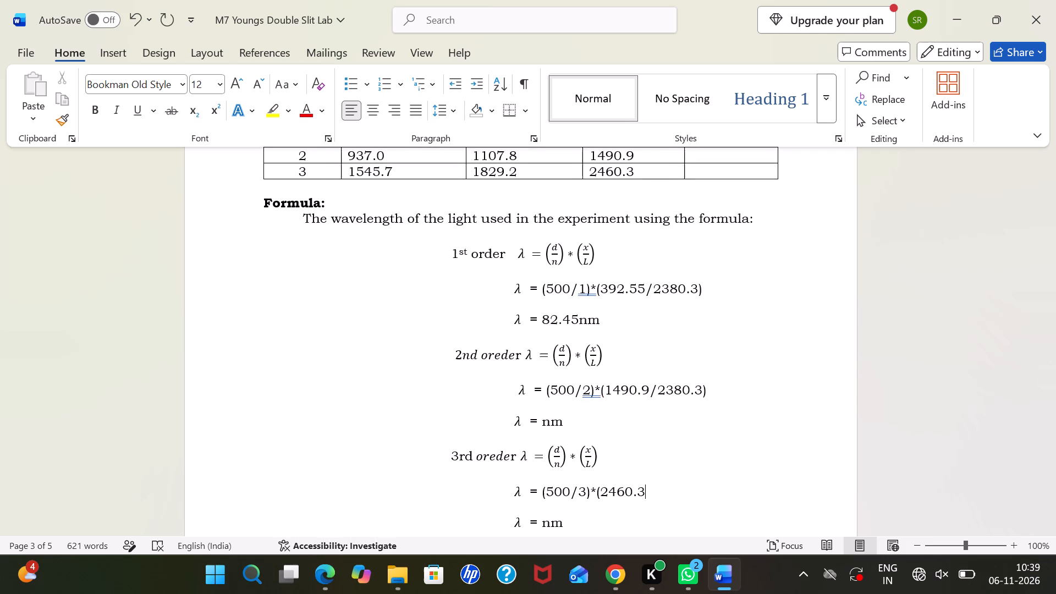
key(slash)
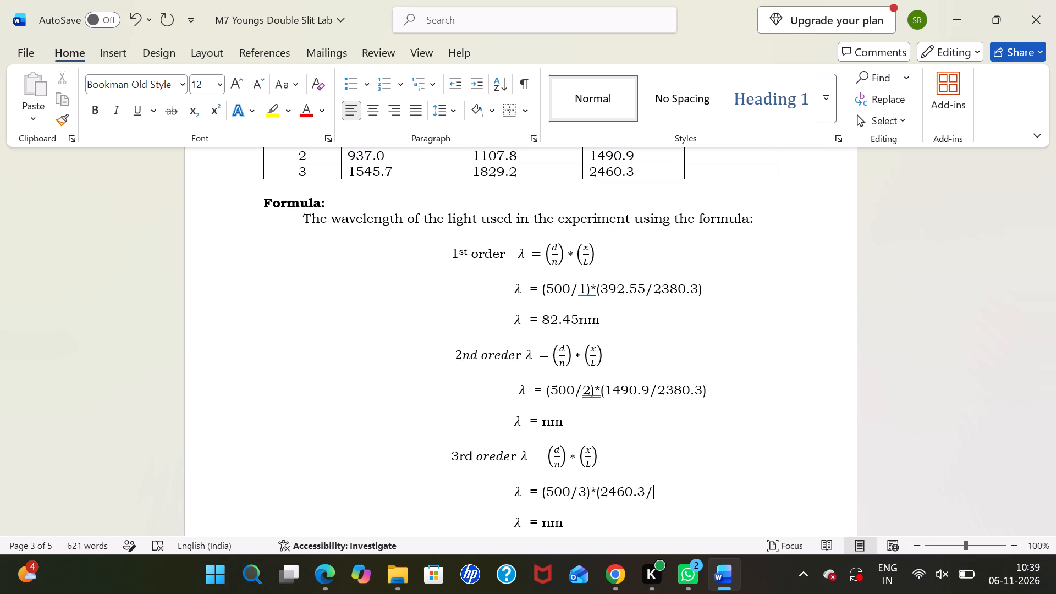
scroll(636, 447, down, 1)
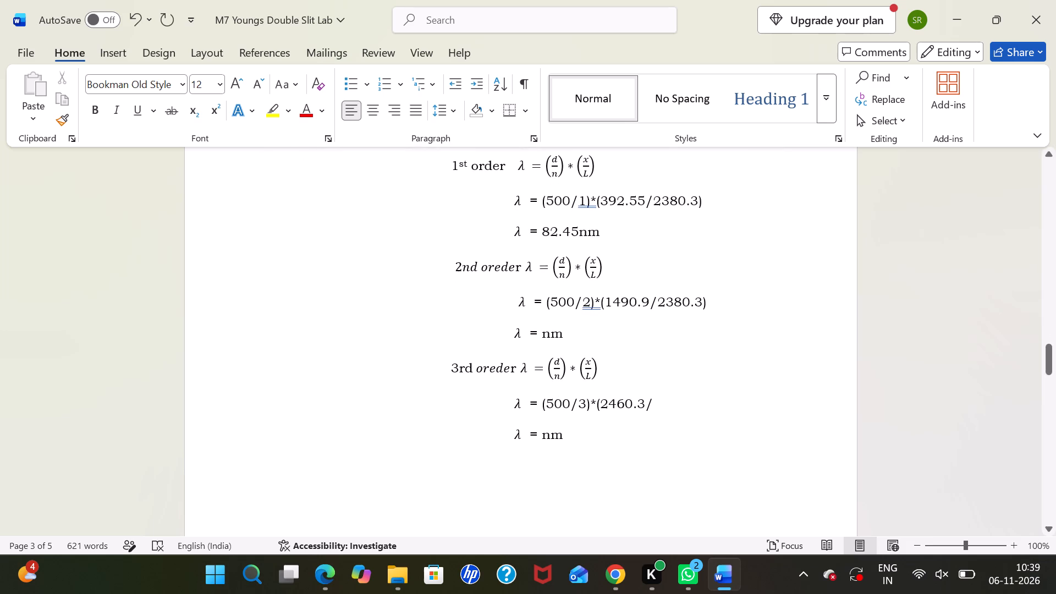
text(23)
text(80,3)
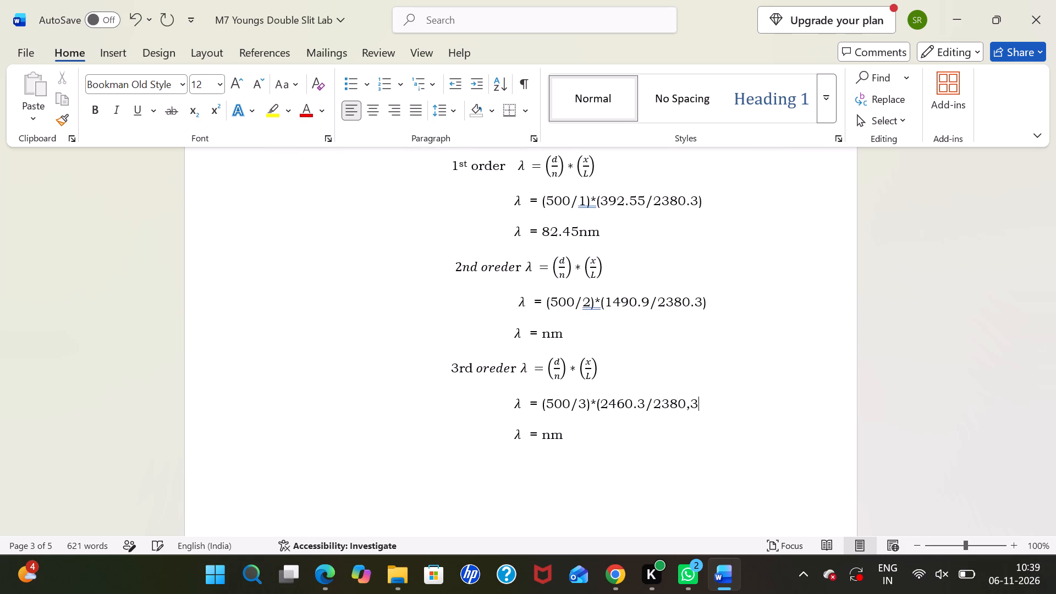
key(BackSpace)
key(BackSpace)
key(period)
key(3)
key(shift+parenright)
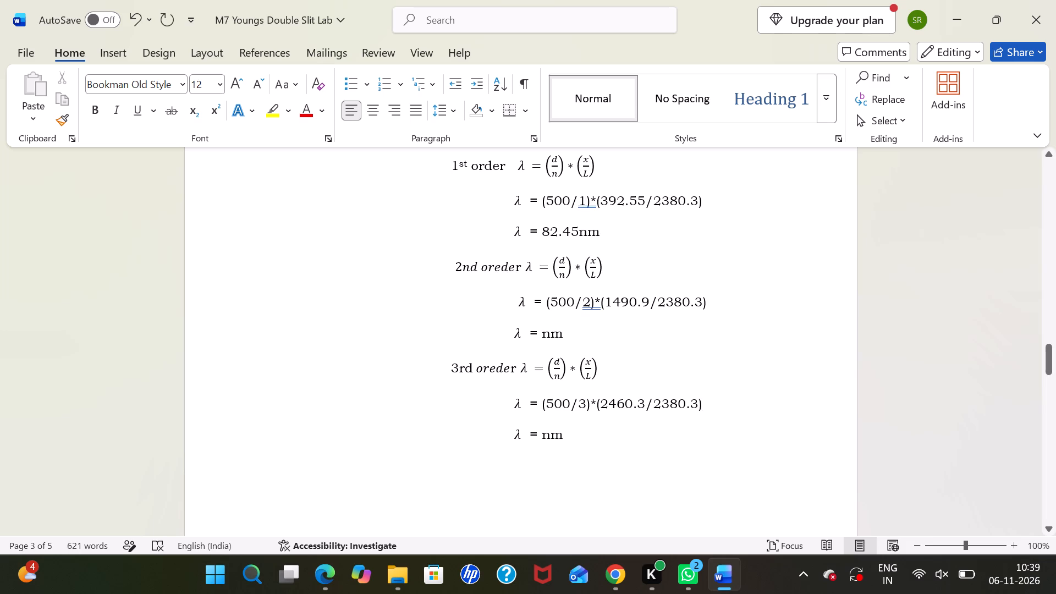
Enter 626.3 before nm as the 2nd order wavelength result.
scroll(618, 389, up, 1)
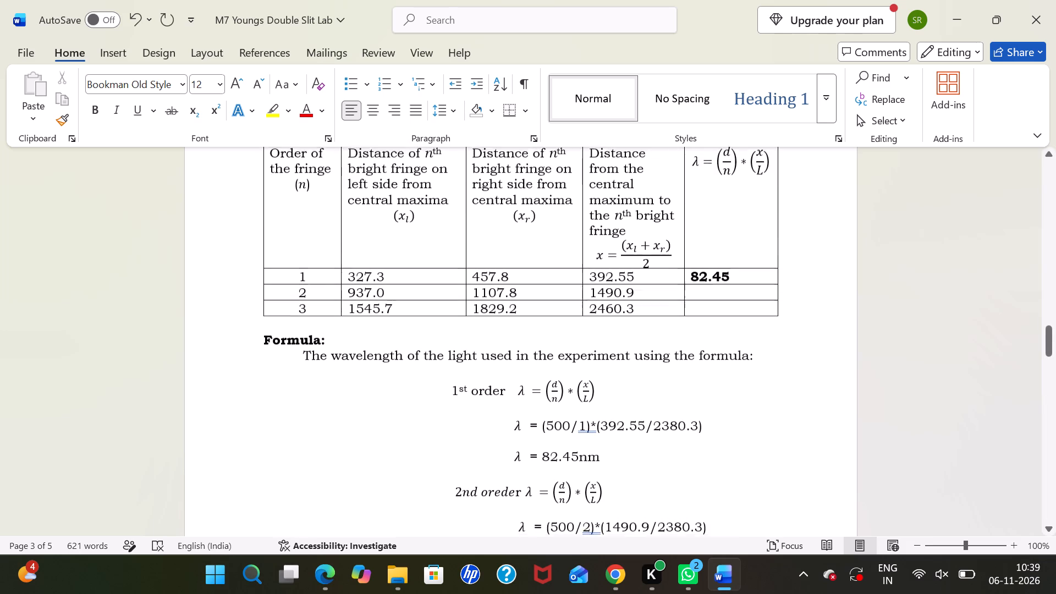
scroll(618, 389, up, 1)
click(540, 518)
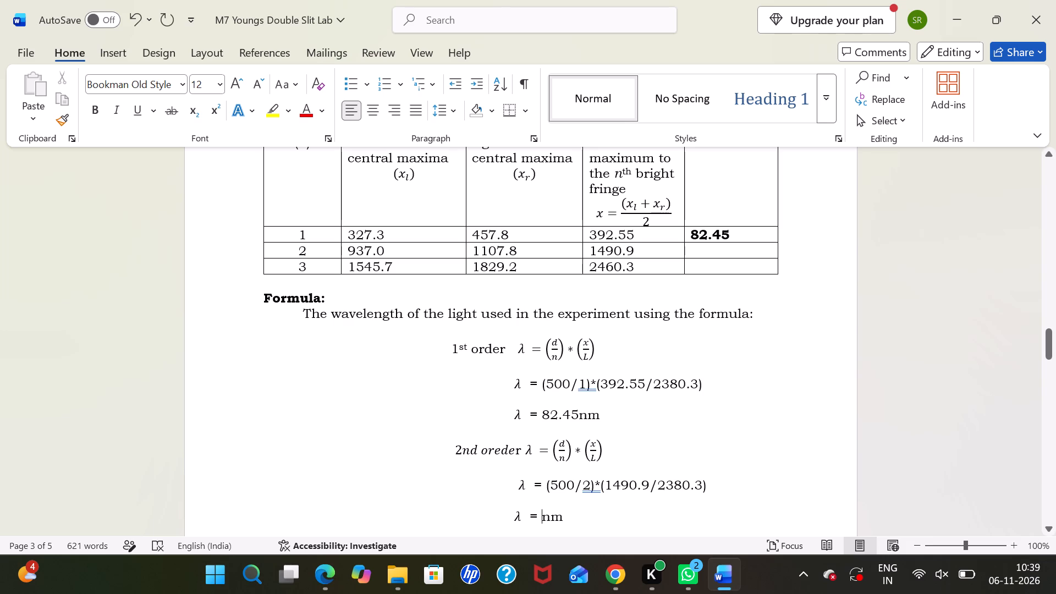
text(626)
text(.3)
Enter 626.3 in the wavelength column of the table for the 2nd order fringe.
click(728, 250)
text(626.3)
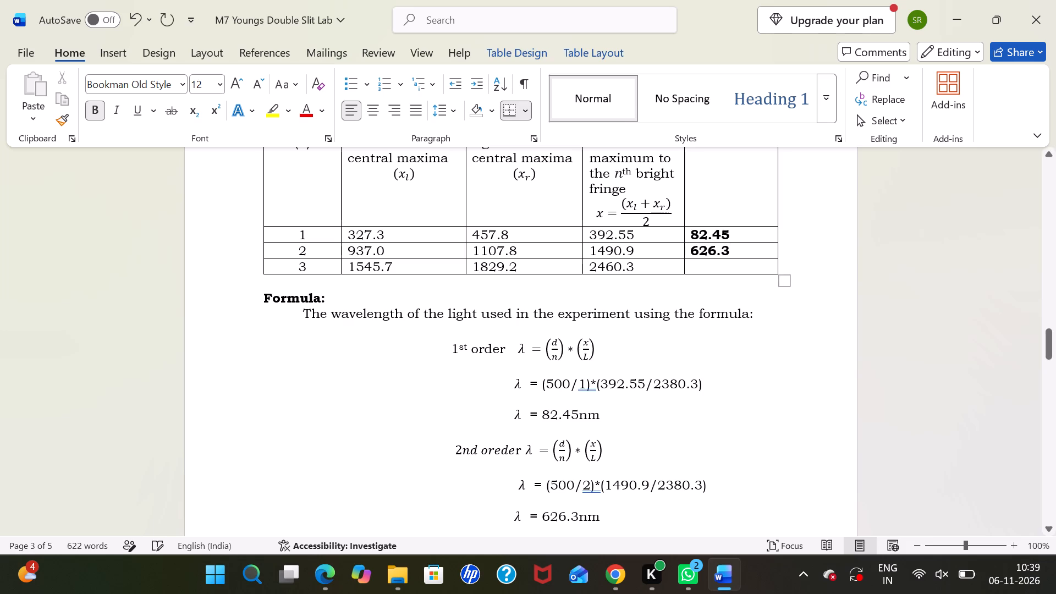
Place the text cursor before nm in the 3rd order wavelength result line, ready for its value.
scroll(710, 332, down, 1)
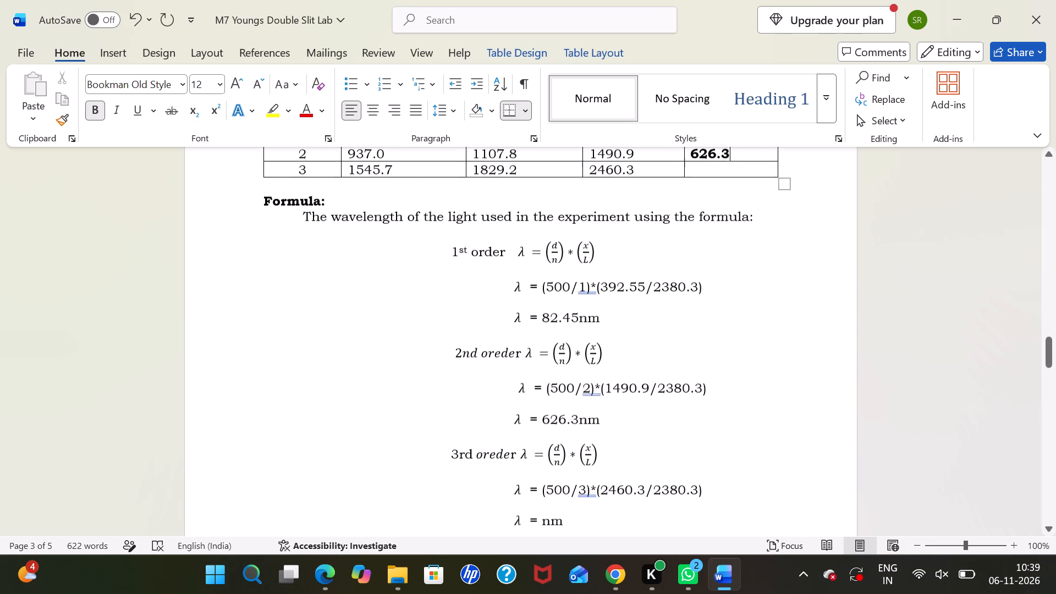
scroll(710, 332, down, 1)
scroll(640, 342, up, 1)
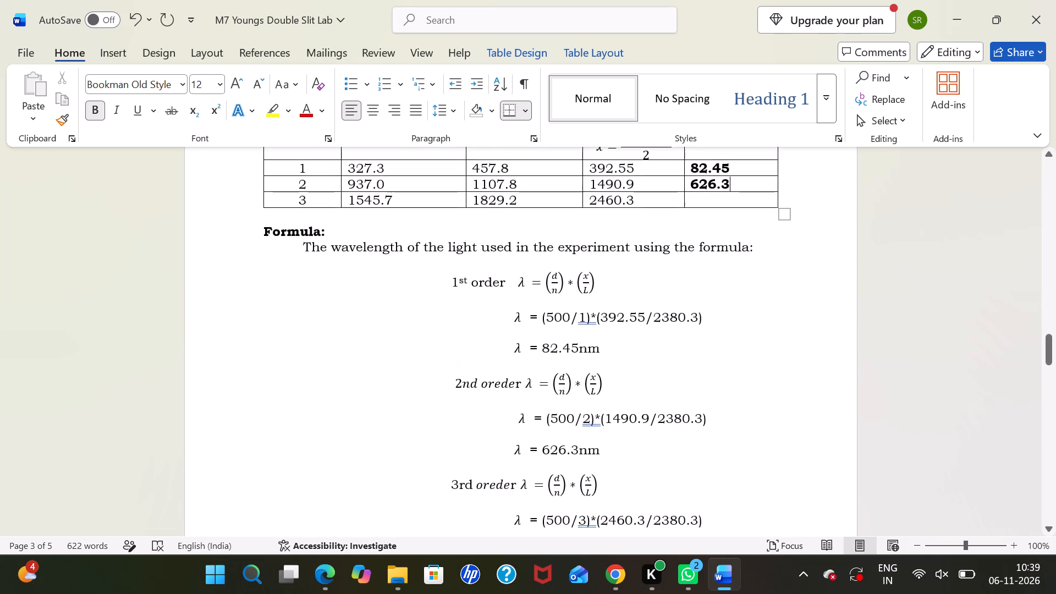
scroll(640, 342, up, 1)
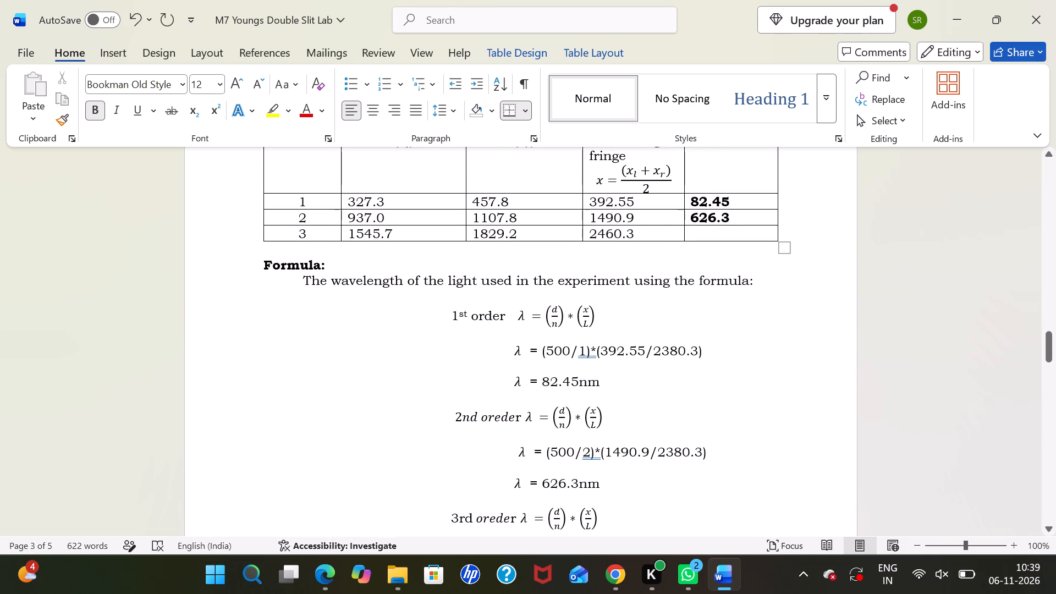
scroll(466, 292, up, 1)
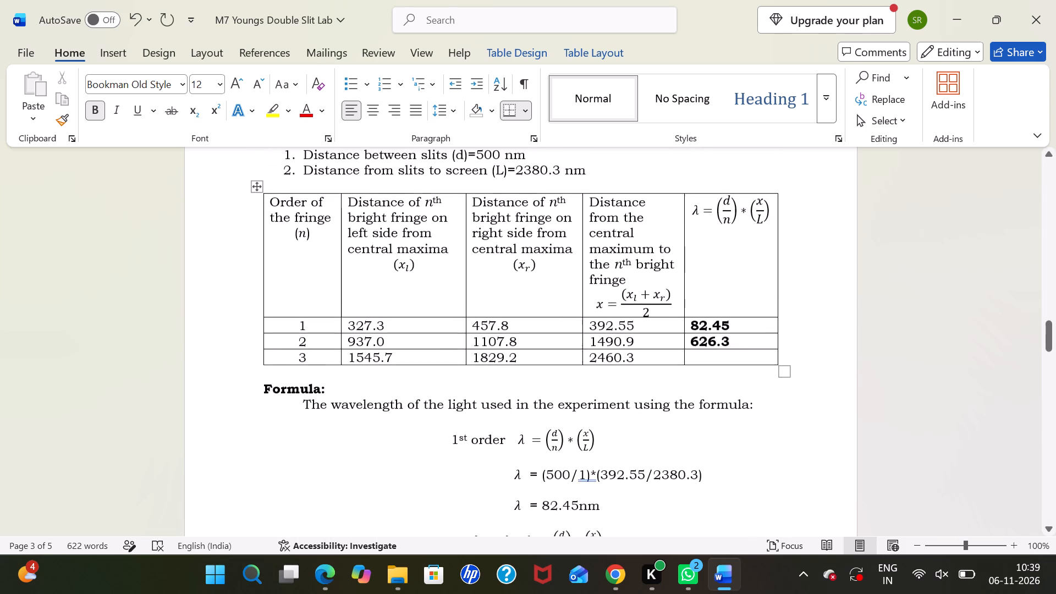
scroll(466, 292, up, 1)
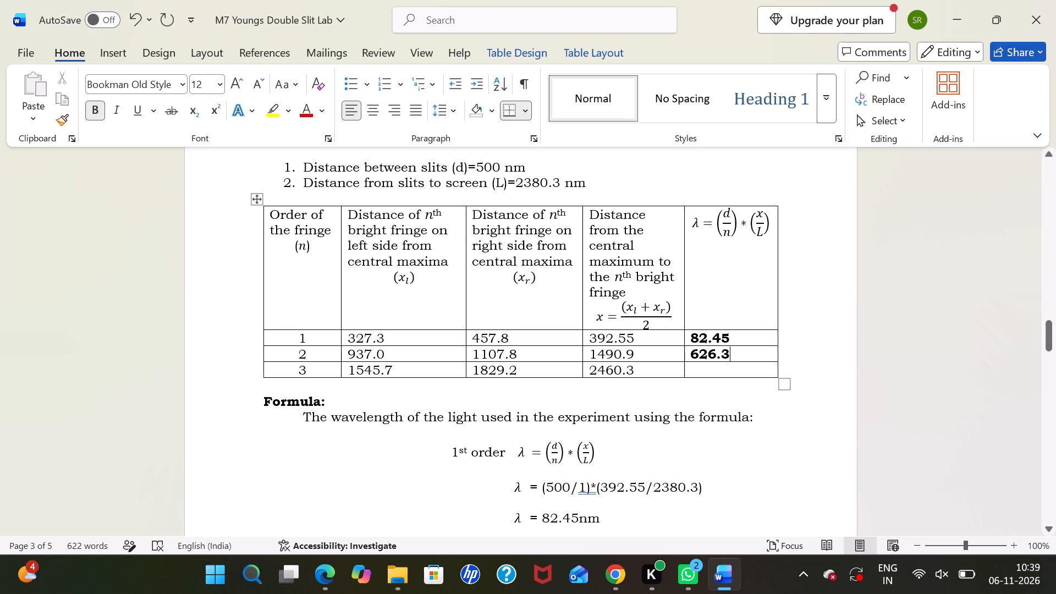
scroll(552, 382, down, 2)
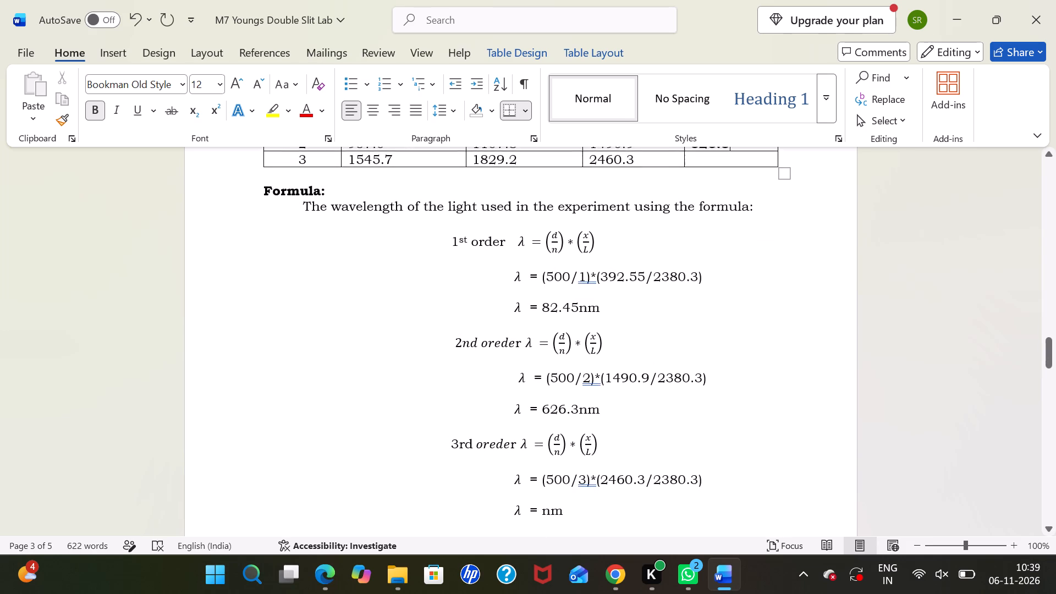
scroll(552, 382, down, 1)
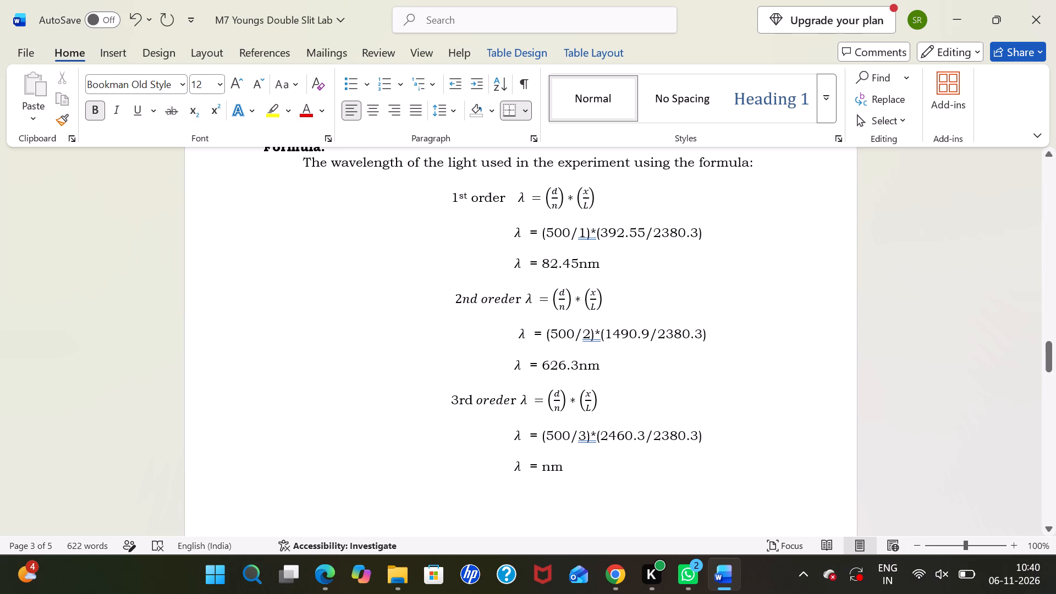
click(542, 470)
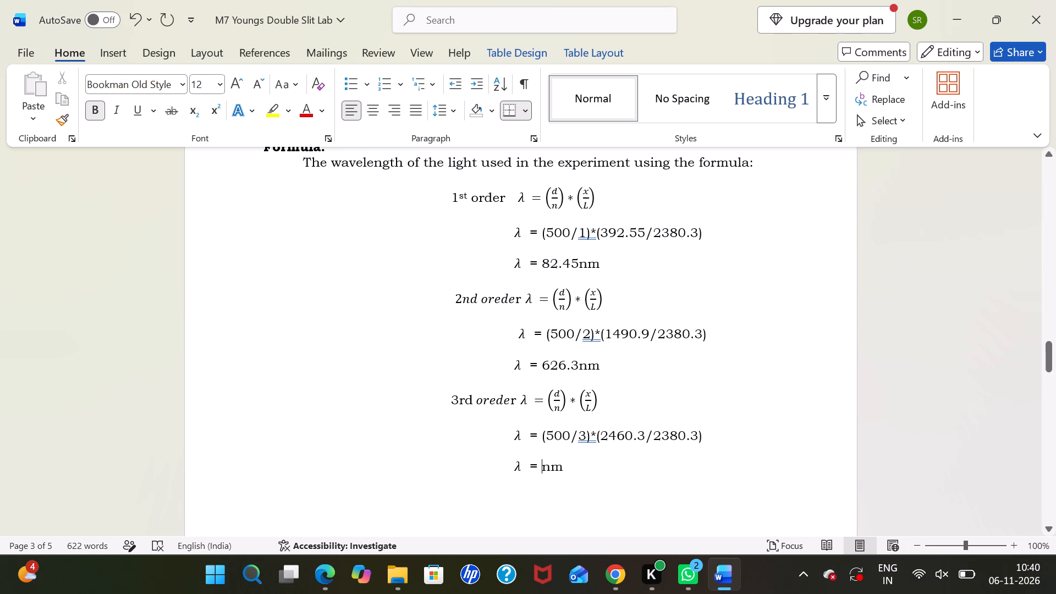
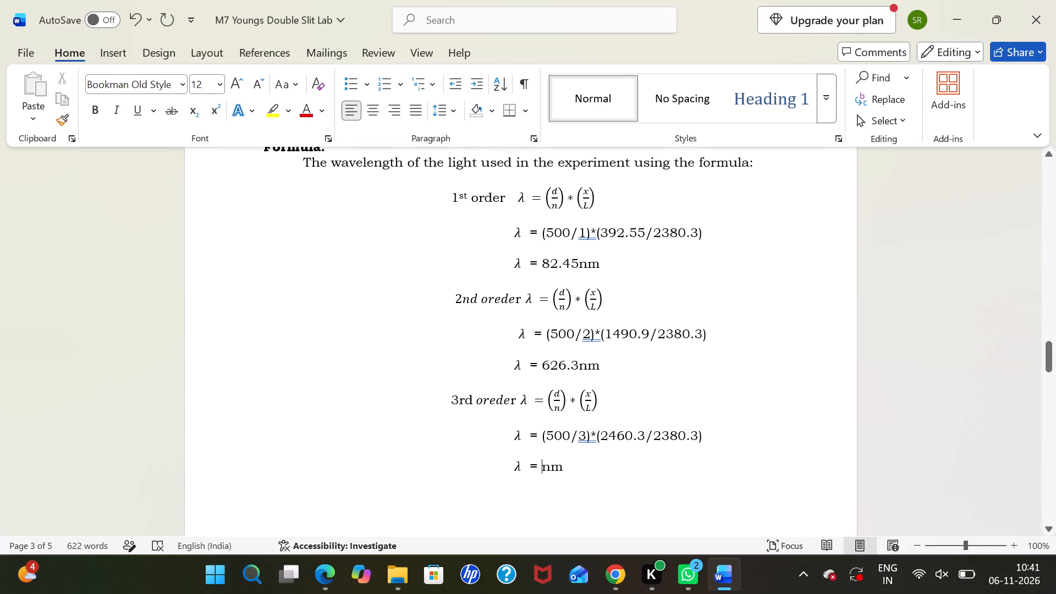
Enter 172.26 before nm as the 3rd order wavelength result.
text(172)
key(period)
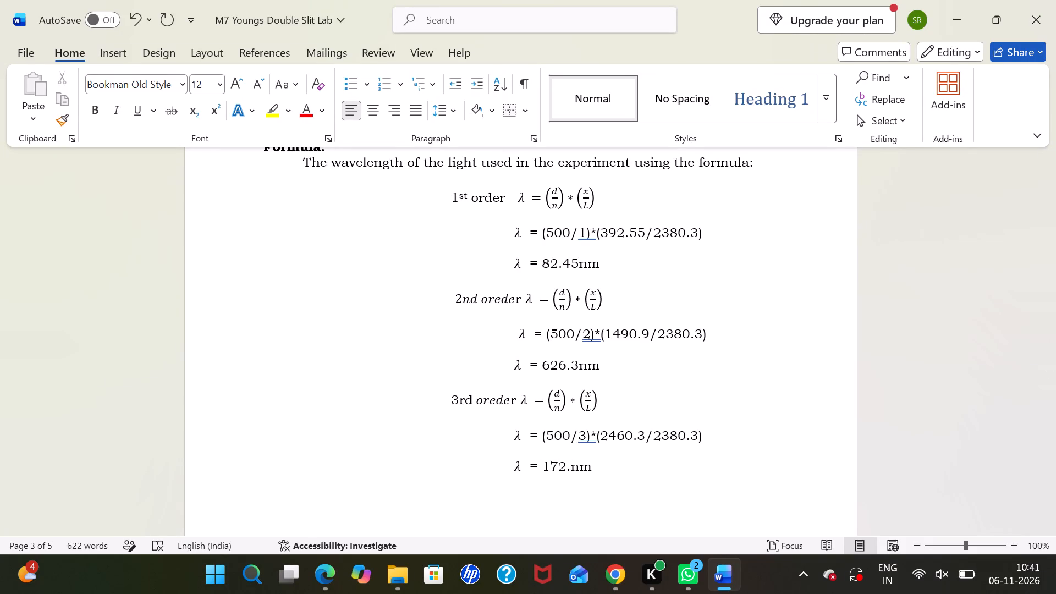
text(26)
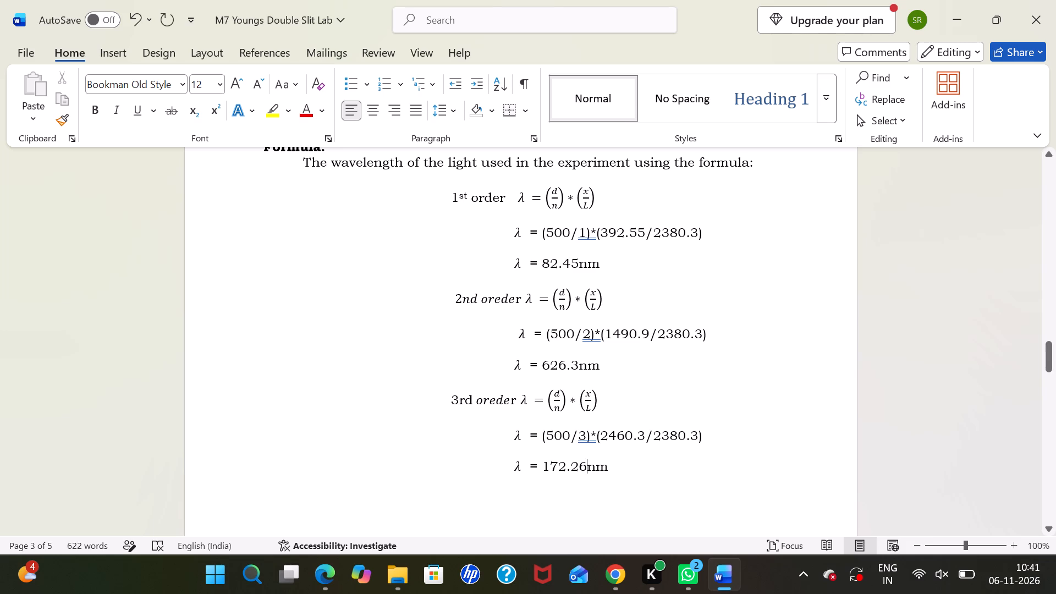
Change the 2nd order wavelength result in the worked calculation to 156.58 nm.
click(576, 365)
key(BackSpace)
key(BackSpace)
key(BackSpace)
key(BackSpace)
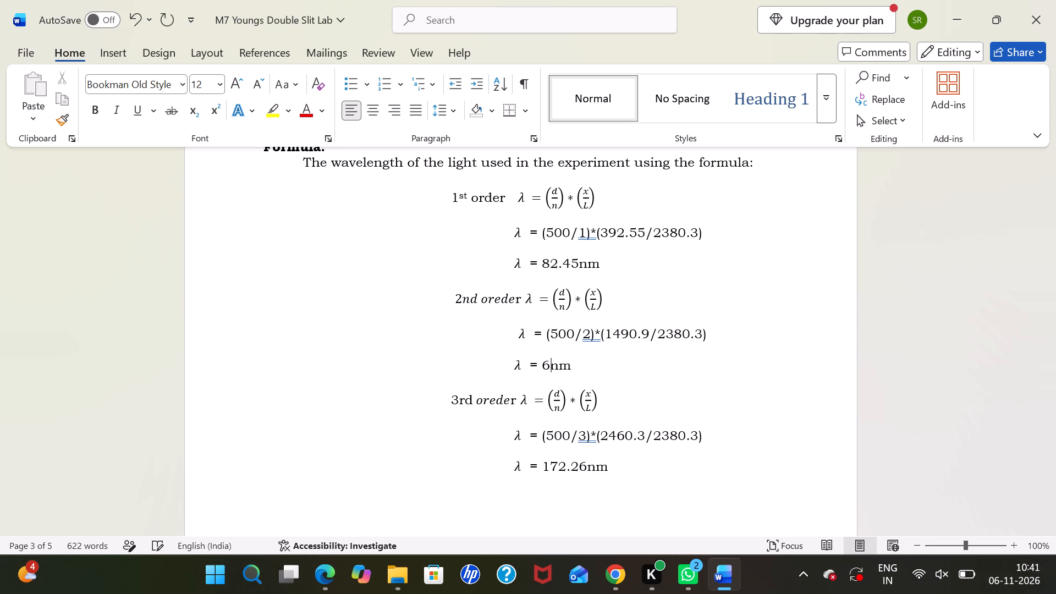
key(BackSpace)
text(156)
text(.58)
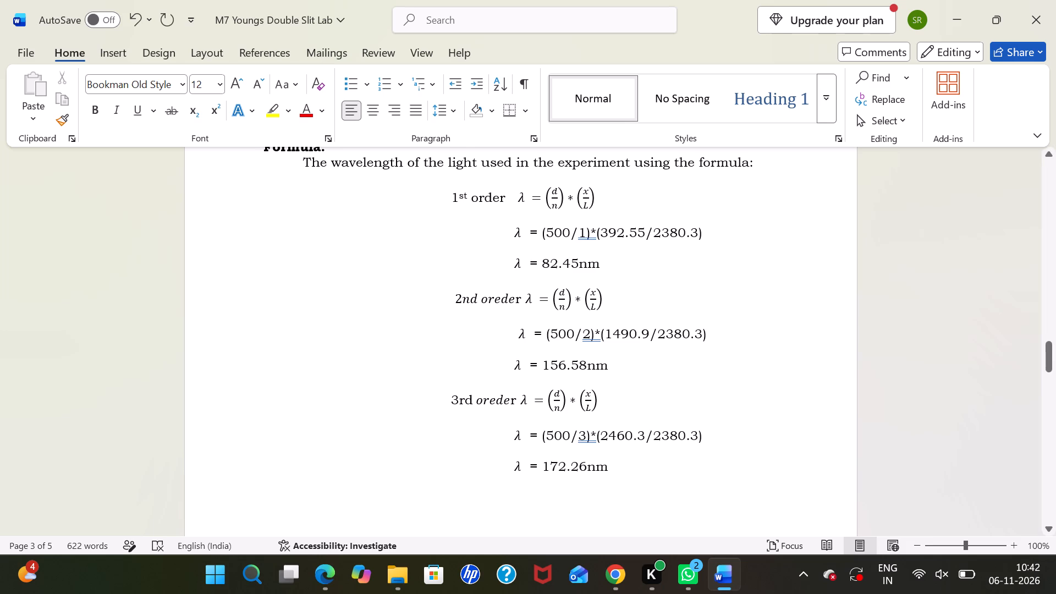
Replace the 2nd order fringe's value in the wavelength column of the table with 156.58.
scroll(686, 312, up, 2)
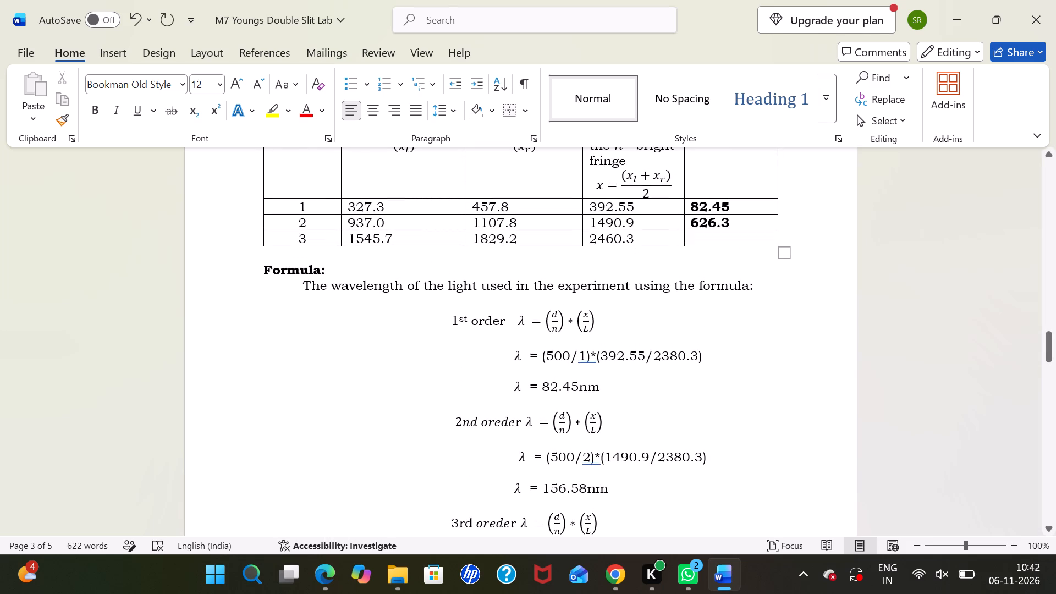
click(741, 226)
key(BackSpace)
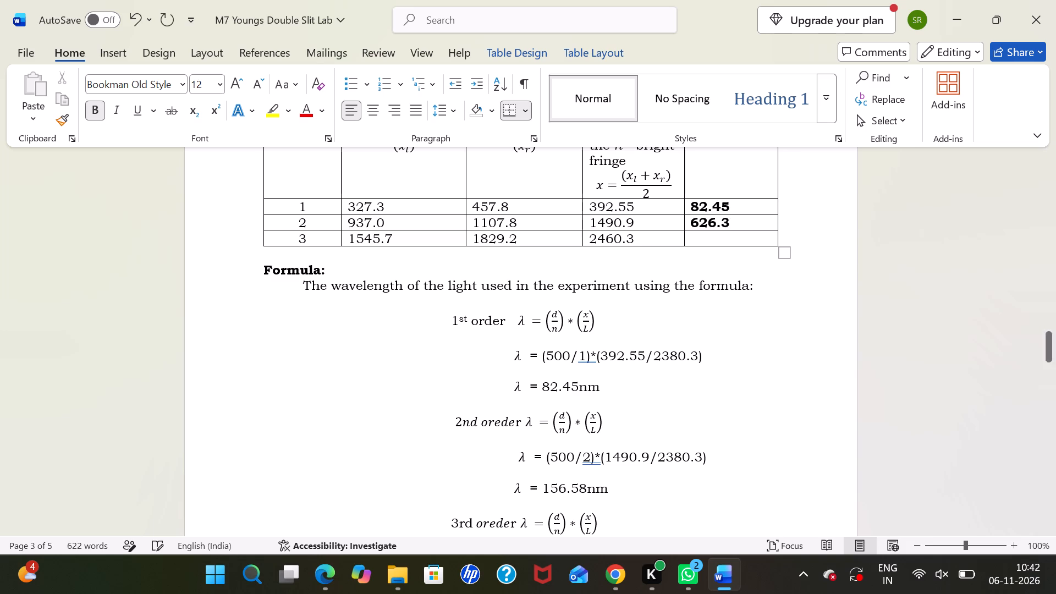
key(BackSpace)
key(BackSpace)
key(BackSpace)
key(BackSpace)
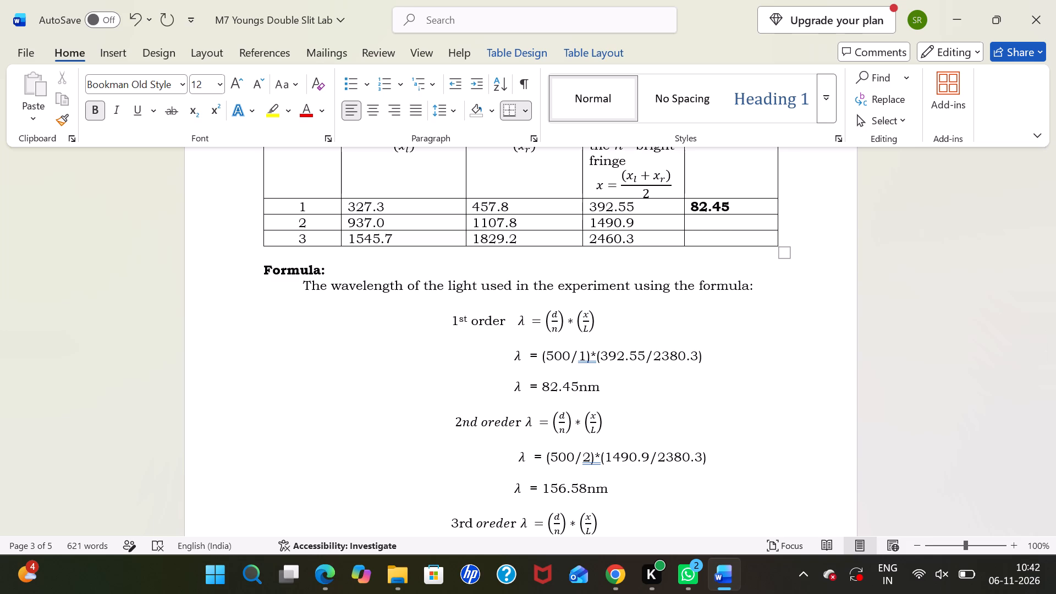
text(156)
text(.58)
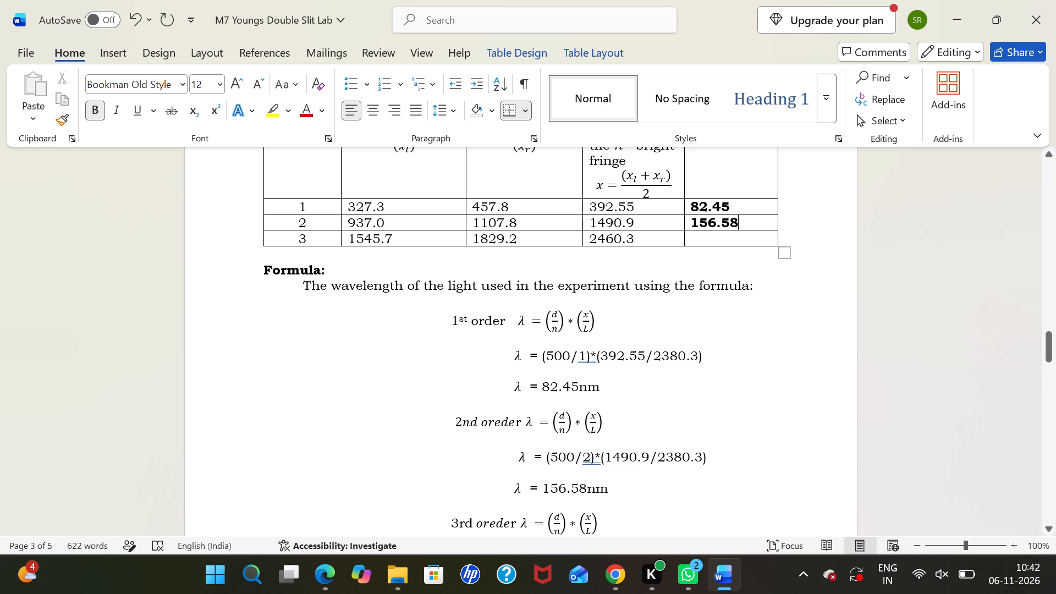
Add the lowercase unit nm after the 1st and 2nd order values in the table's wavelength column.
click(730, 206)
text(NM)
key(BackSpace)
key(BackSpace)
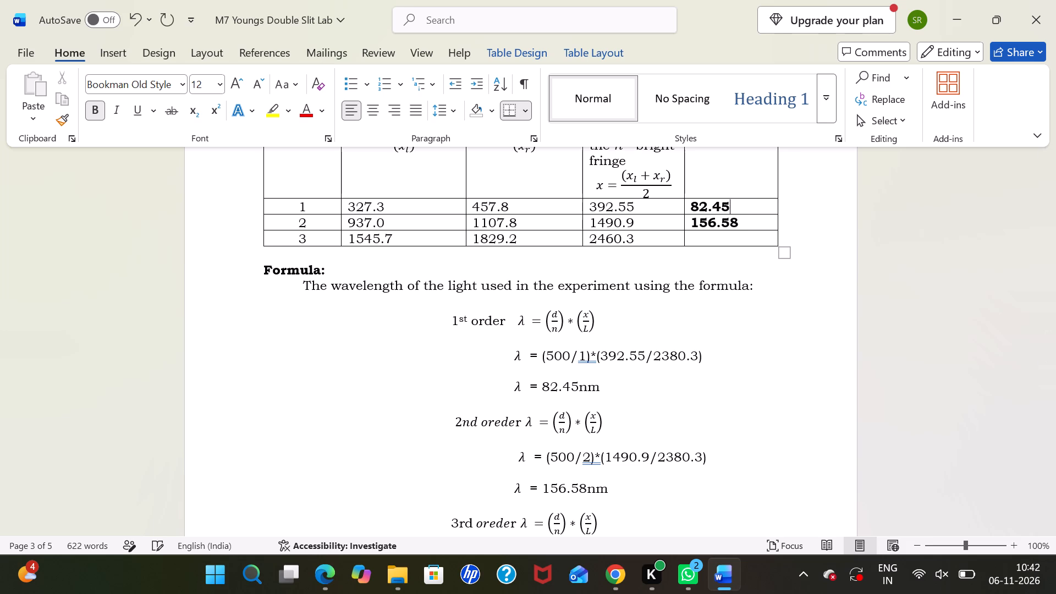
text(NM)
key(BackSpace)
key(BackSpace)
text(nm)
click(740, 223)
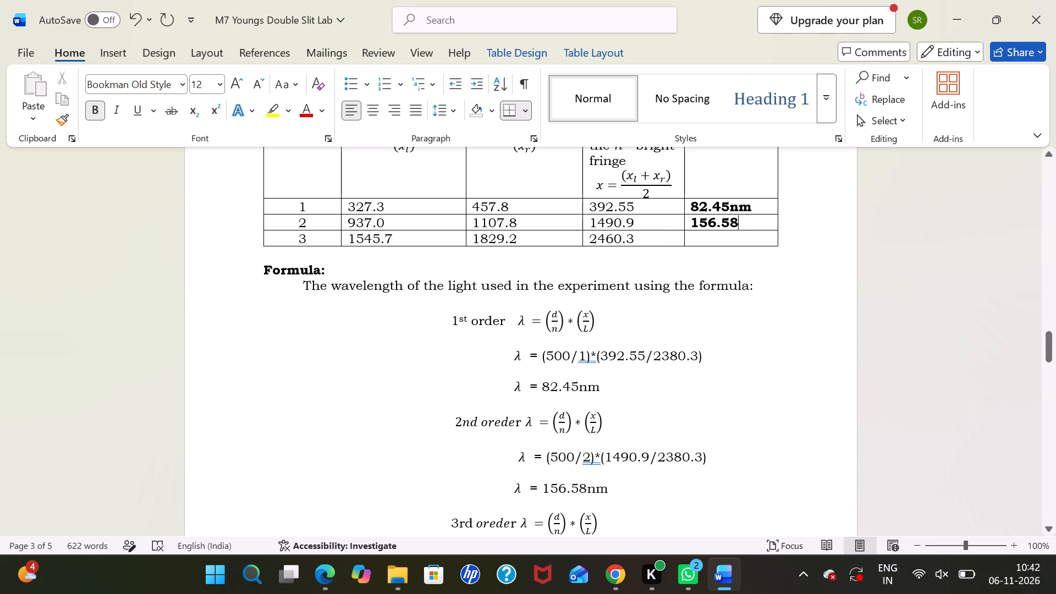
text(nm)
Enter 172.26nm in the wavelength column of the table for the 3rd order fringe.
scroll(696, 306, down, 1)
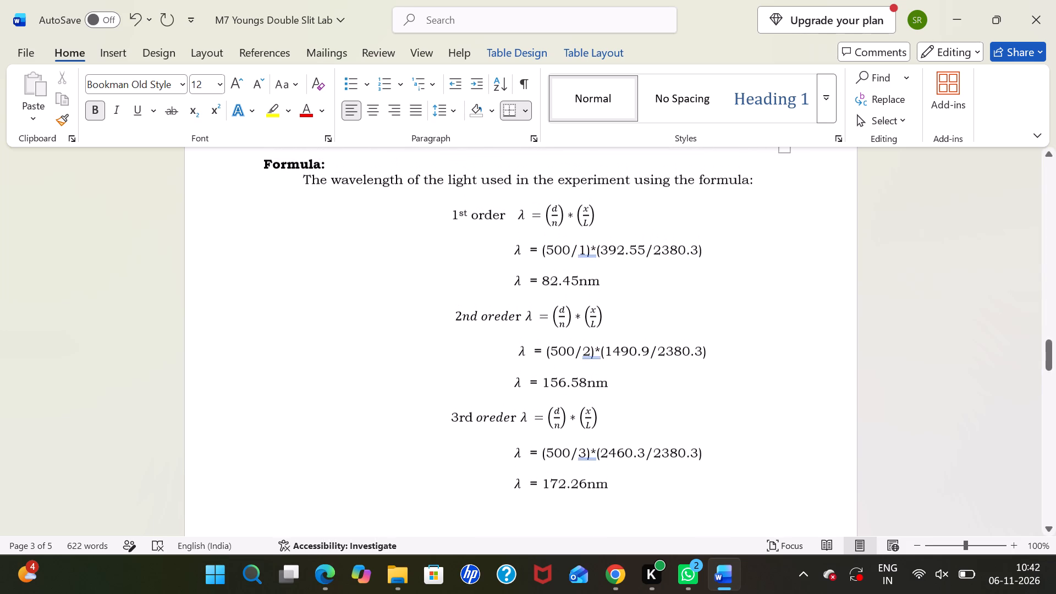
scroll(696, 306, down, 1)
scroll(719, 266, up, 2)
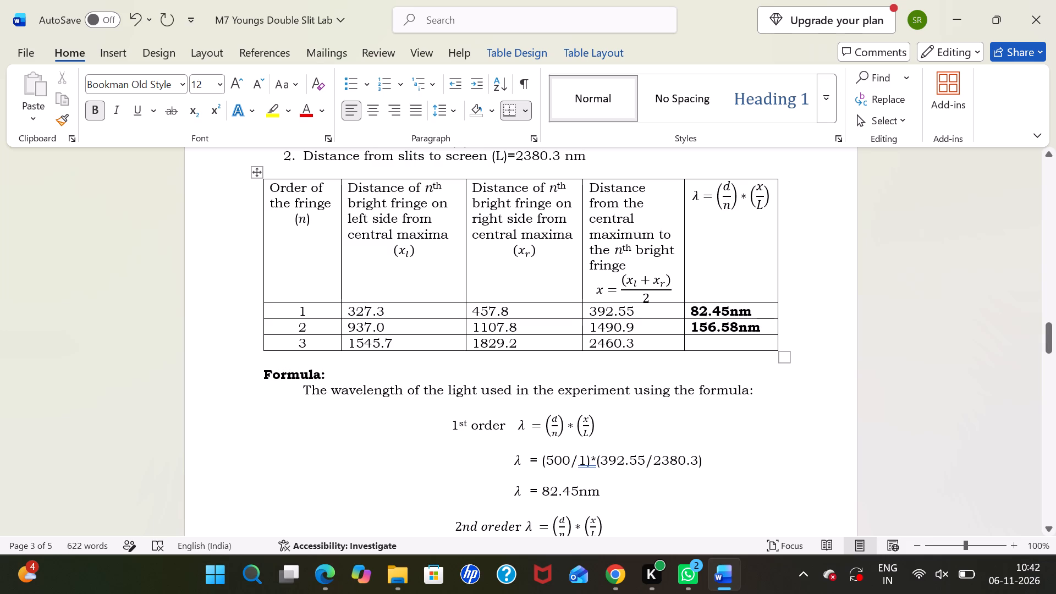
scroll(719, 266, up, 2)
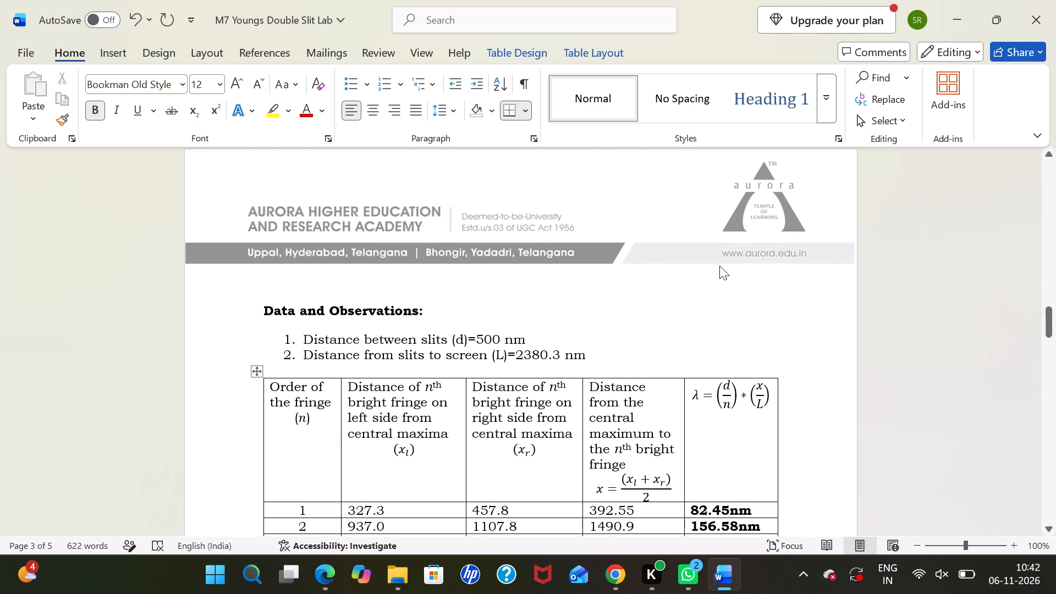
scroll(735, 311, down, 2)
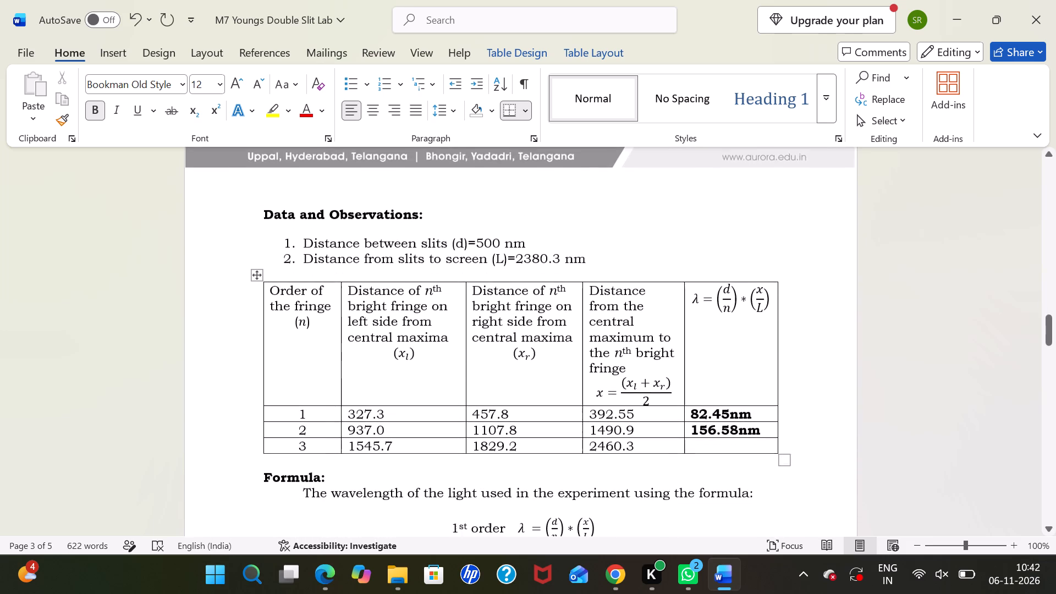
scroll(735, 311, down, 1)
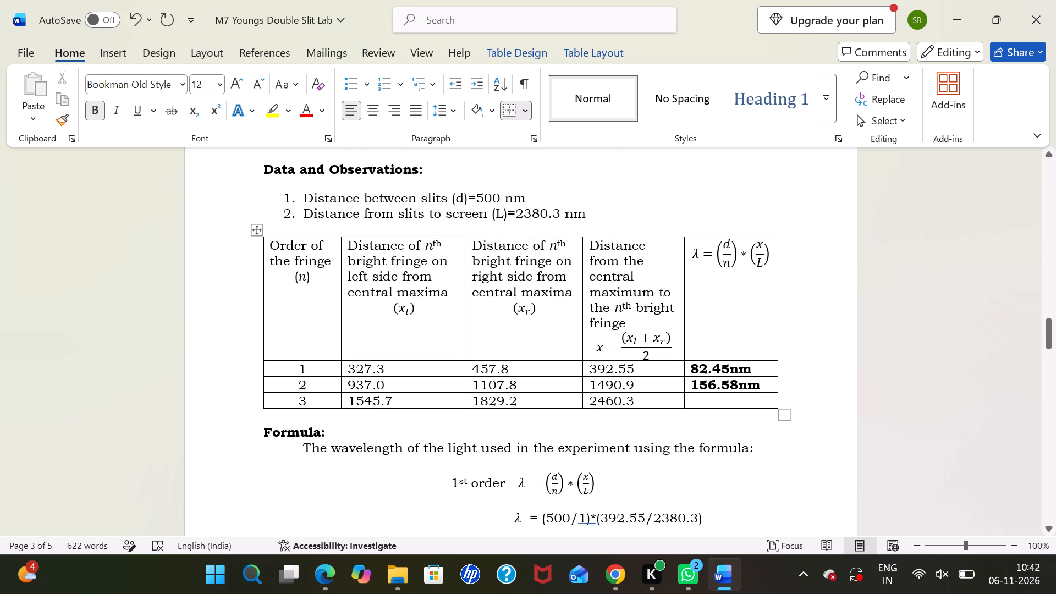
click(710, 402)
text(172)
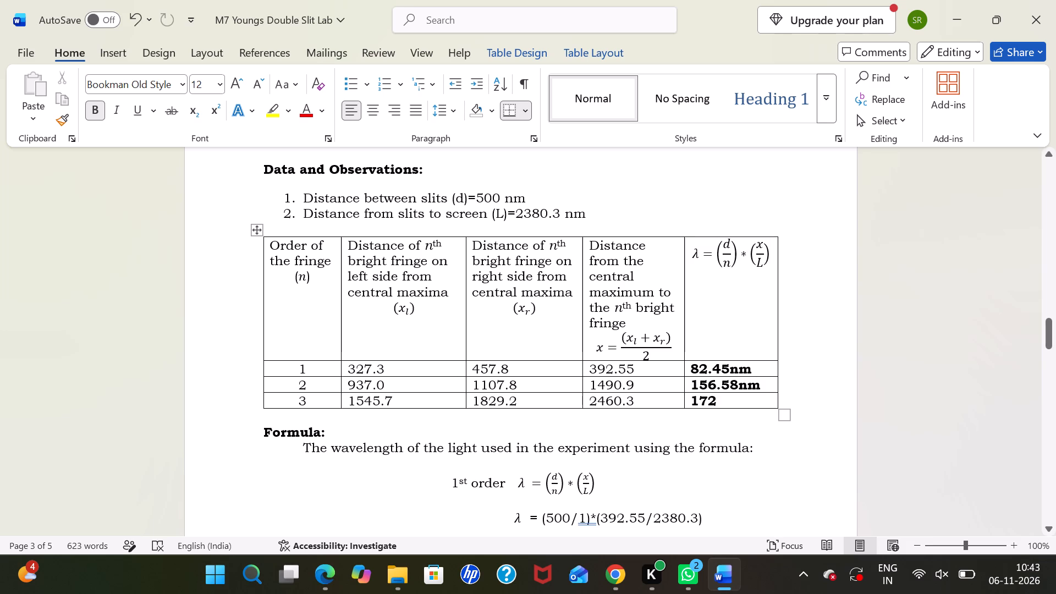
scroll(640, 433, down, 3)
scroll(640, 433, up, 1)
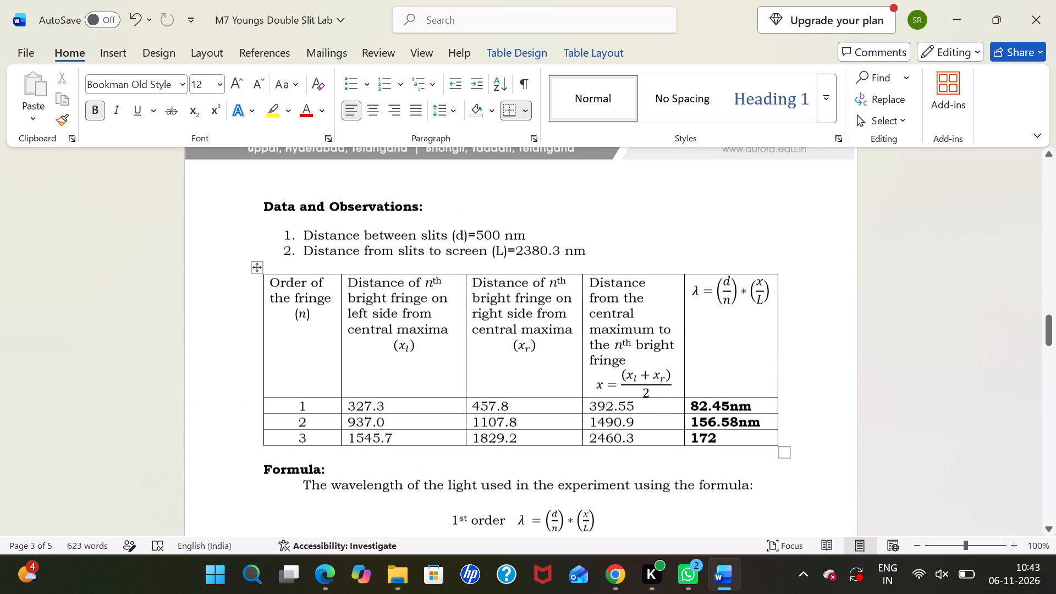
scroll(640, 433, up, 1)
text(.26)
text(nm)
Review the observation table and worked calculations against the Result, Discussion and Conclusion sections still to fill in.
scroll(656, 451, down, 6)
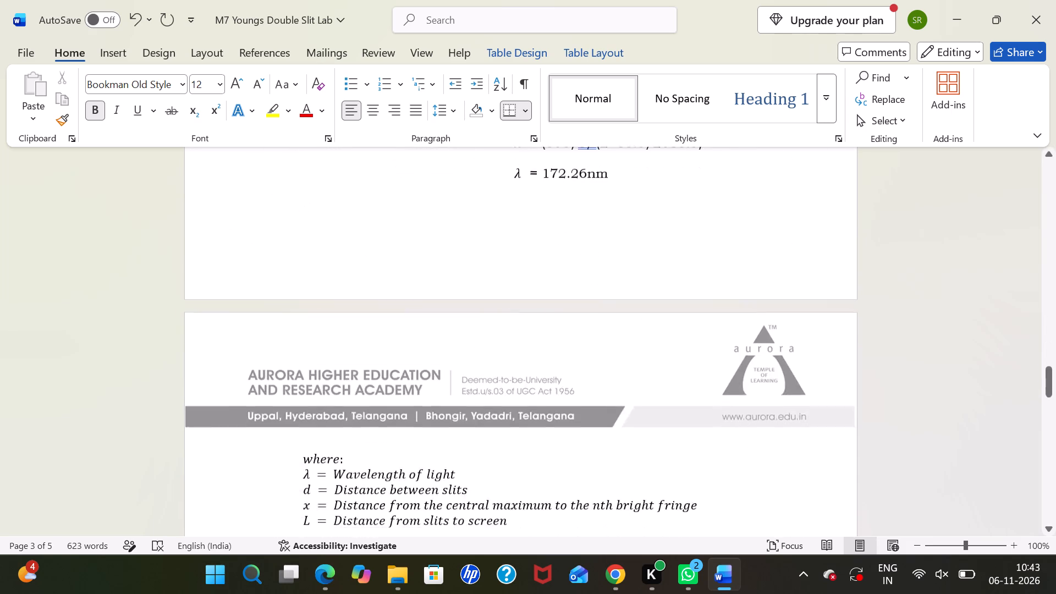
scroll(656, 451, down, 3)
scroll(656, 451, up, 1)
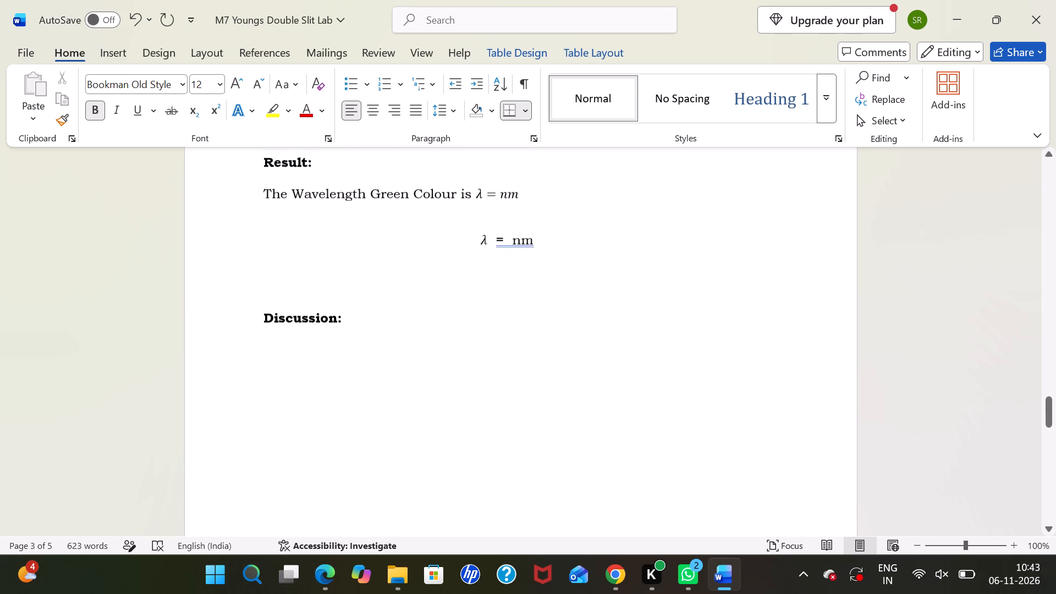
scroll(656, 451, up, 4)
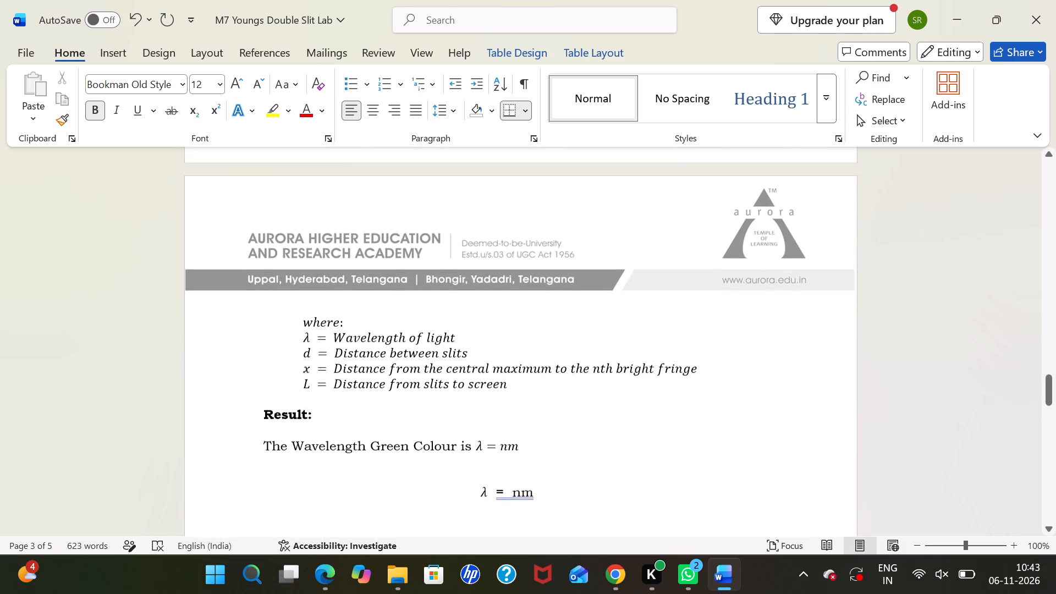
scroll(656, 451, up, 1)
scroll(656, 451, down, 1)
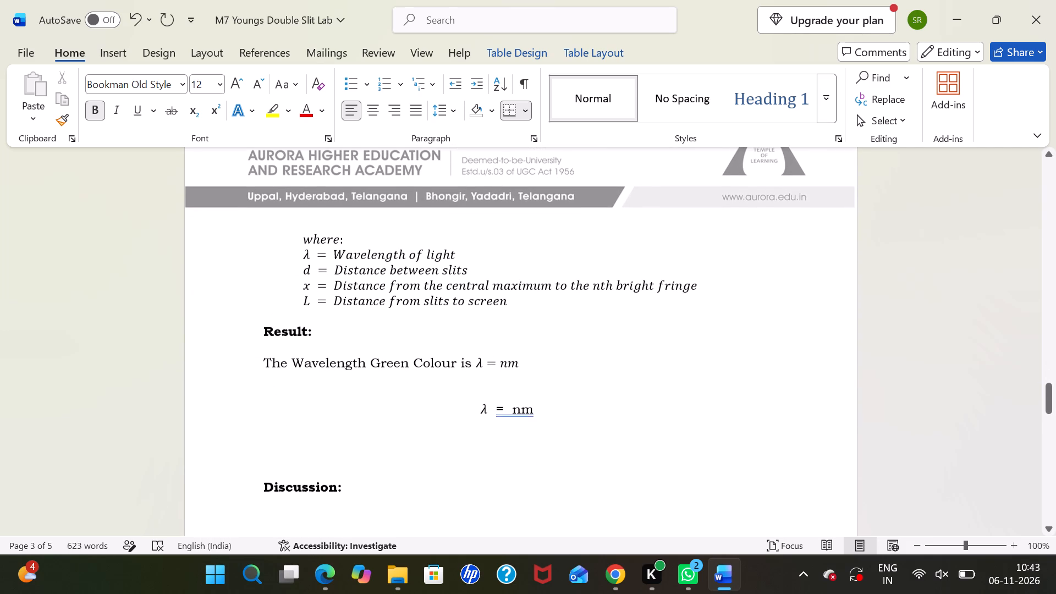
scroll(599, 382, up, 2)
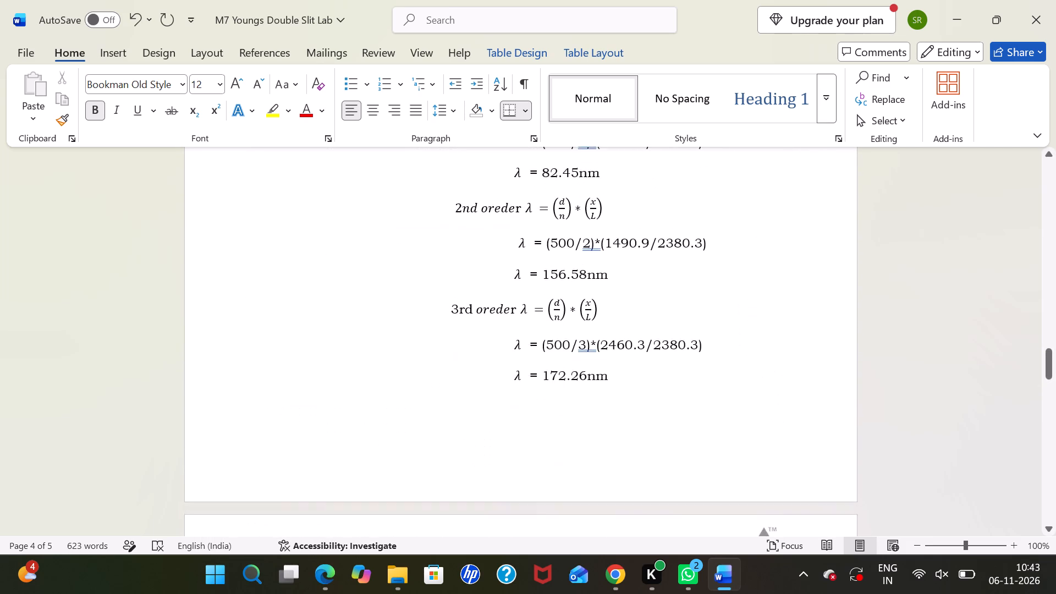
scroll(599, 382, down, 1)
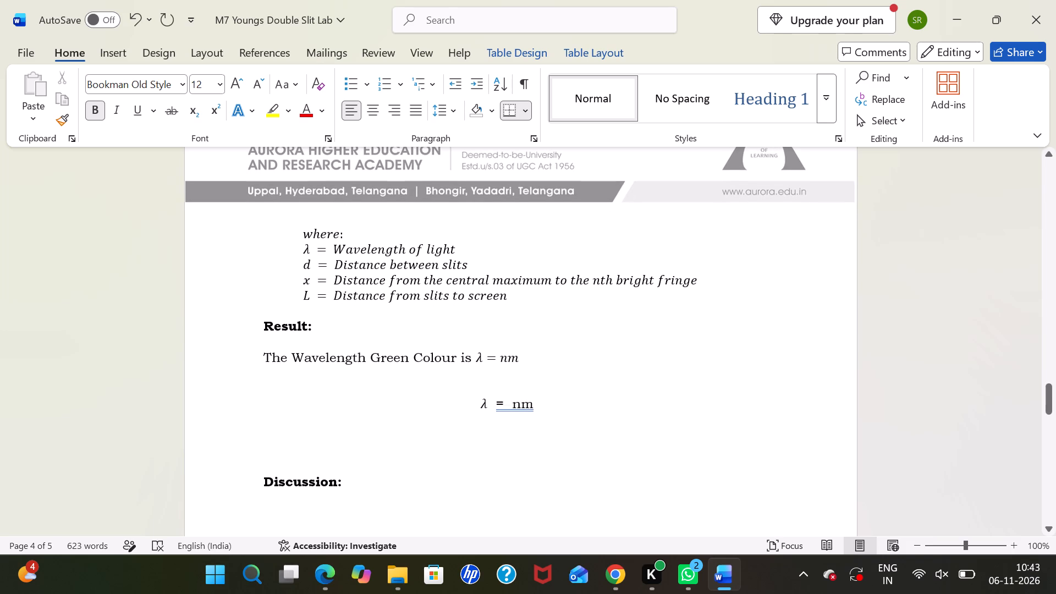
scroll(567, 343, up, 3)
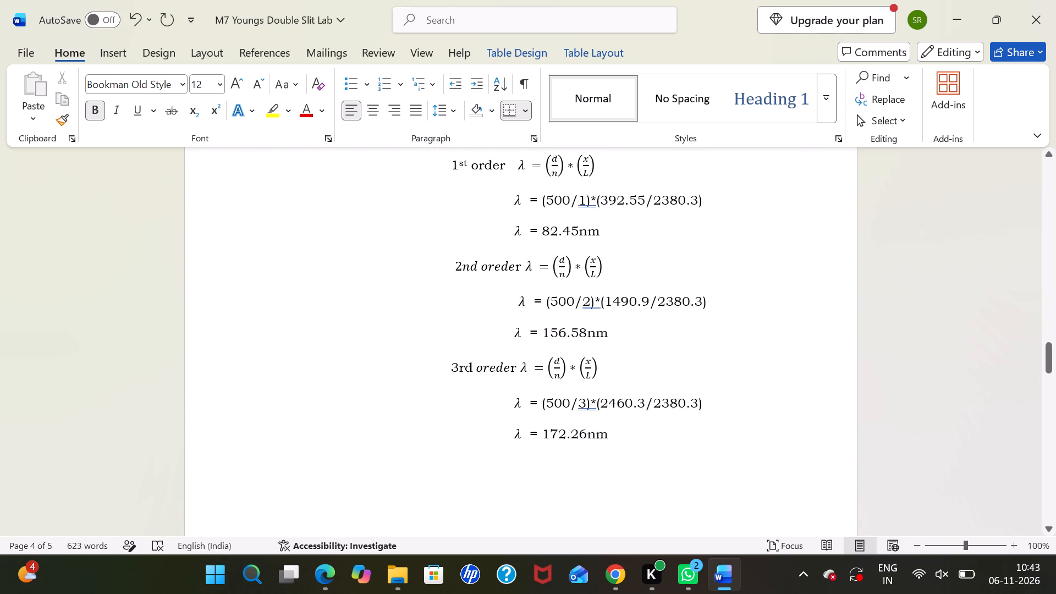
scroll(567, 343, up, 4)
scroll(567, 343, down, 1)
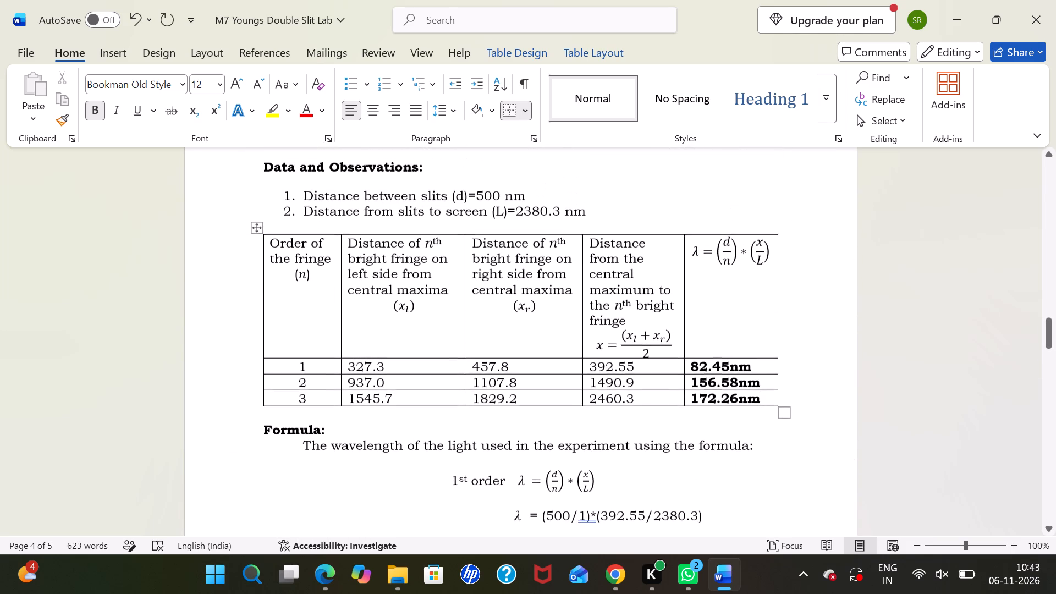
scroll(567, 343, down, 3)
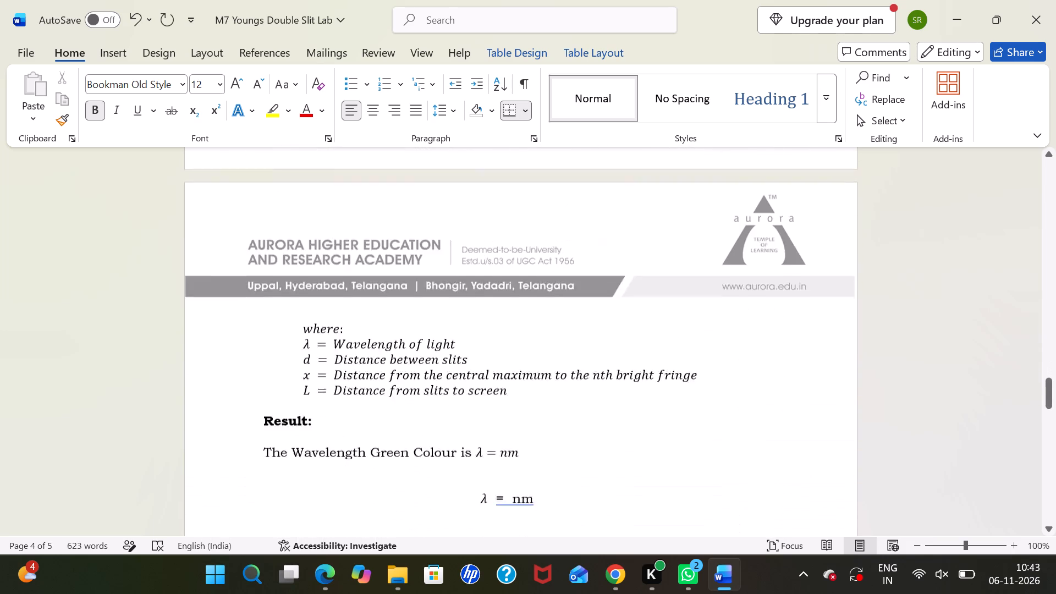
scroll(567, 343, down, 2)
scroll(567, 343, up, 1)
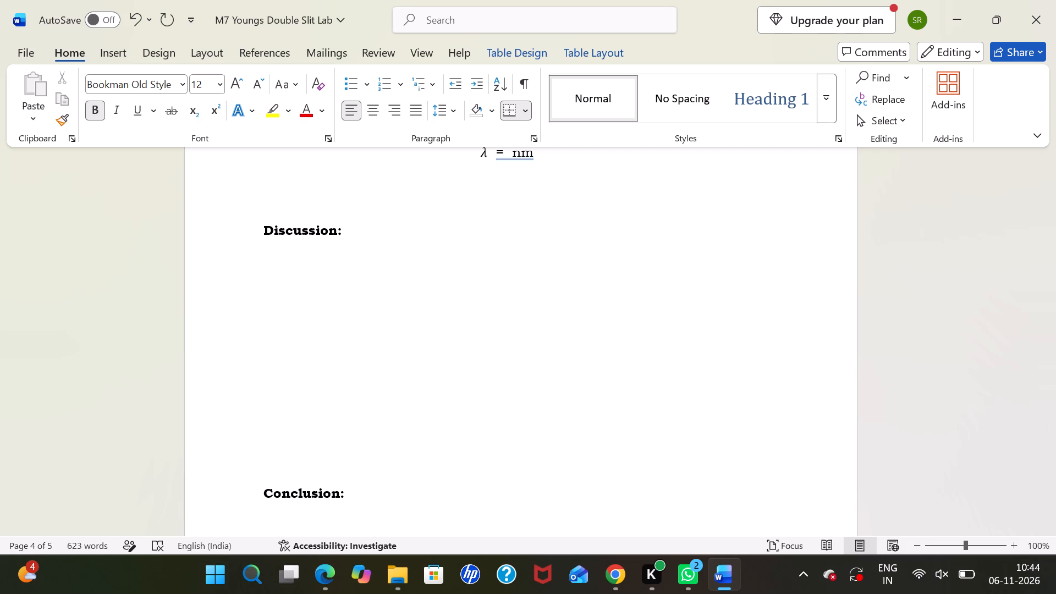
scroll(567, 343, up, 4)
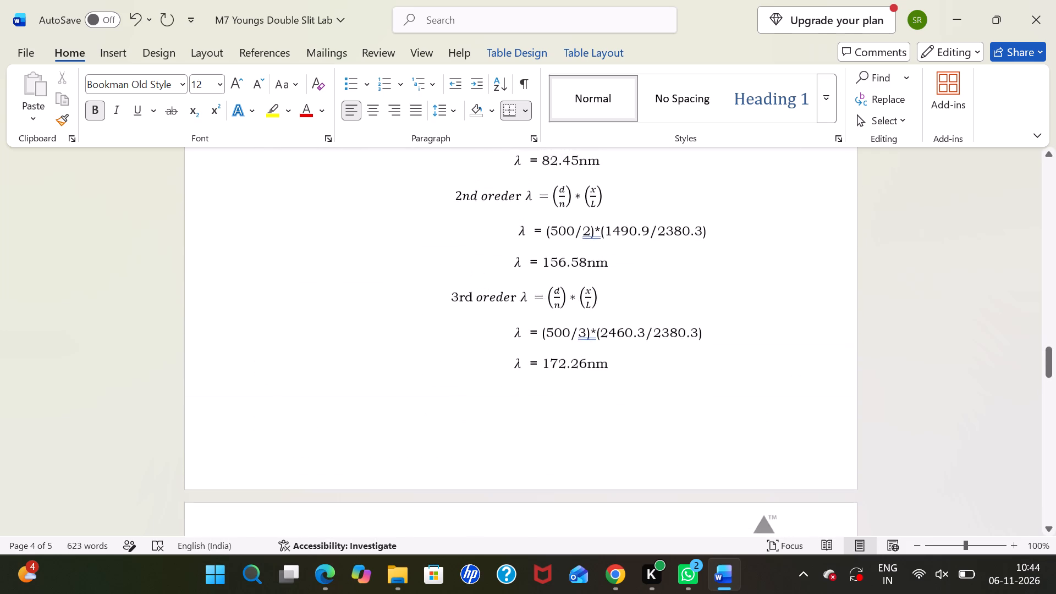
scroll(567, 343, up, 3)
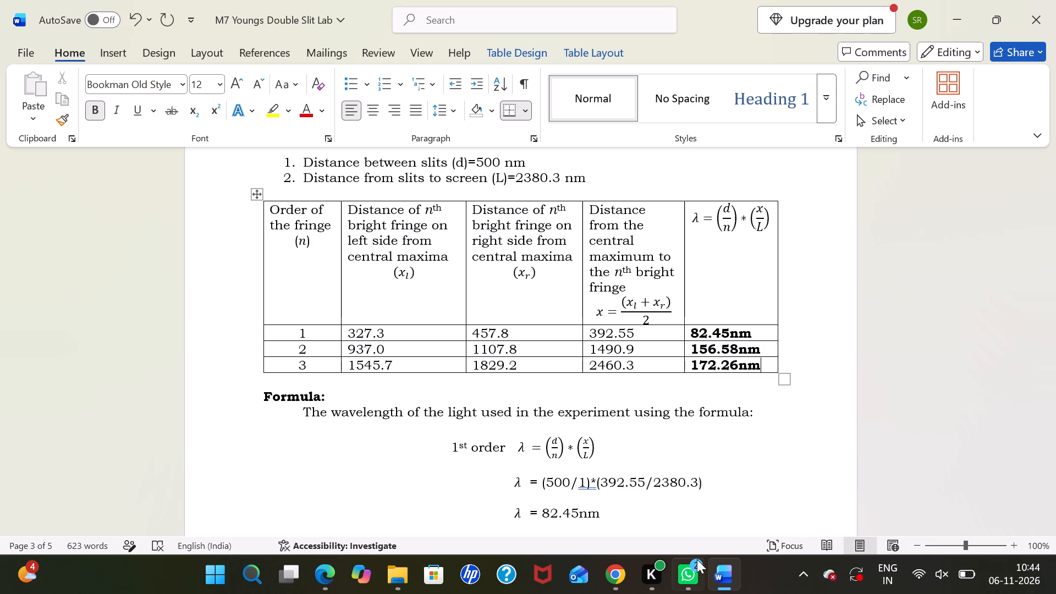
Switch to the PhET Wave Interference simulation in Edge and measure the distance from the slits to the screen with the tape.
click(318, 583)
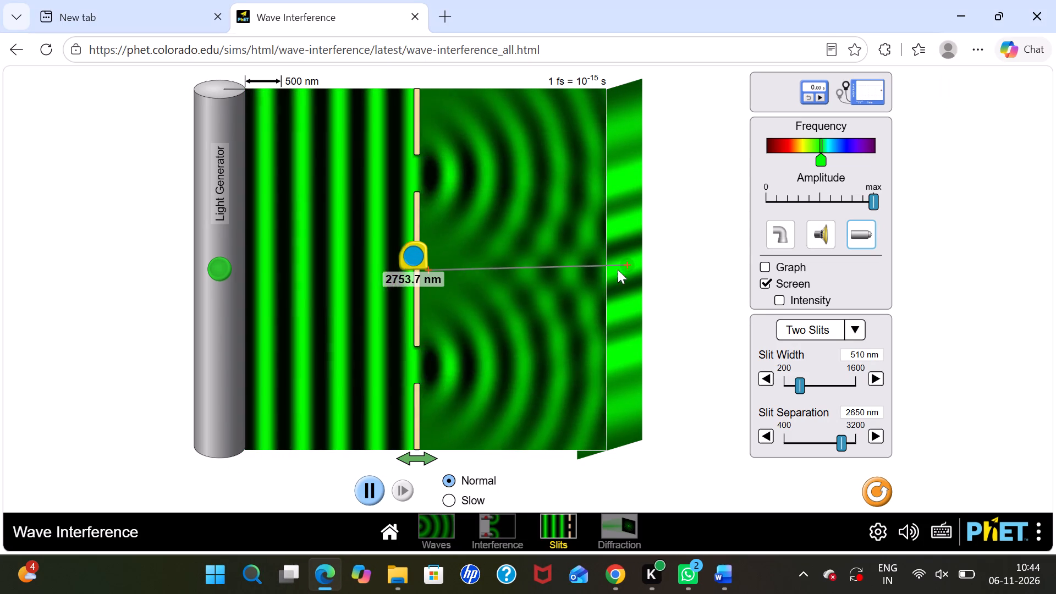
drag(631, 263, 608, 267)
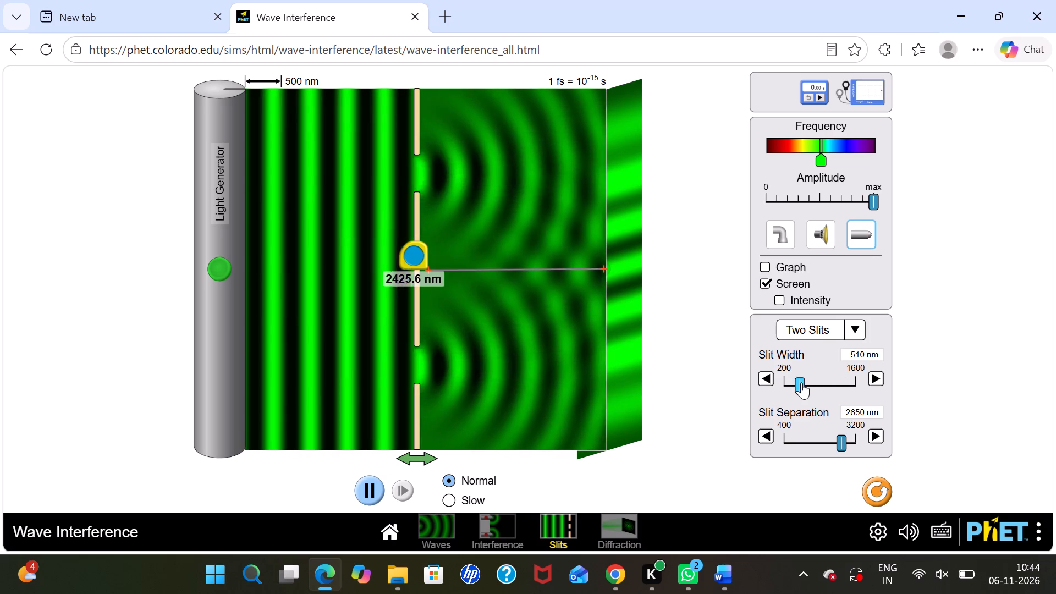
Vary the slit width of the two-slit light simulation up to 1600 nm, then leave it at 600 nm.
drag(801, 383, 817, 383)
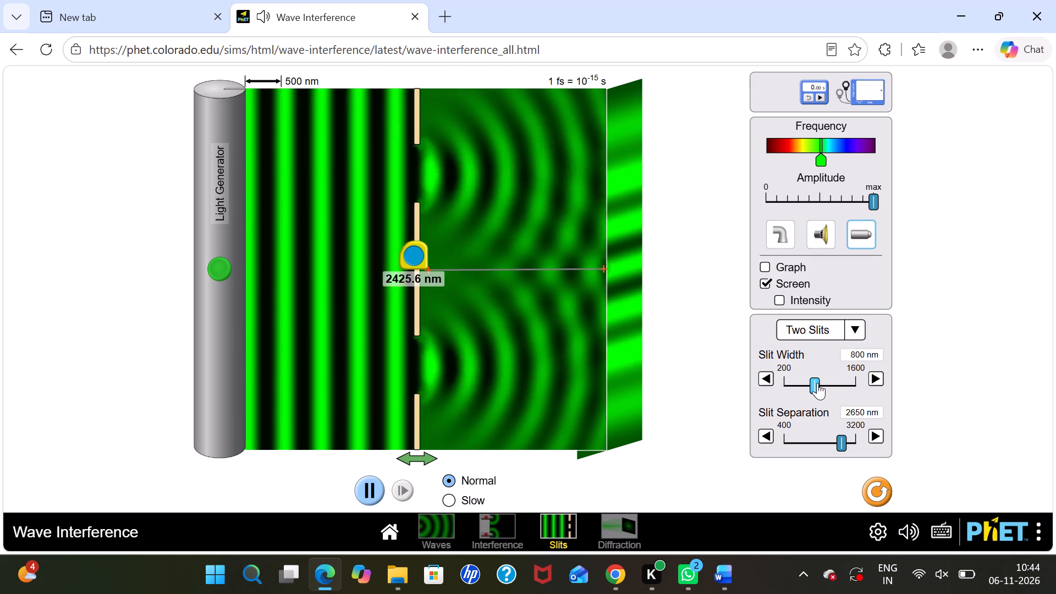
drag(817, 383, 892, 372)
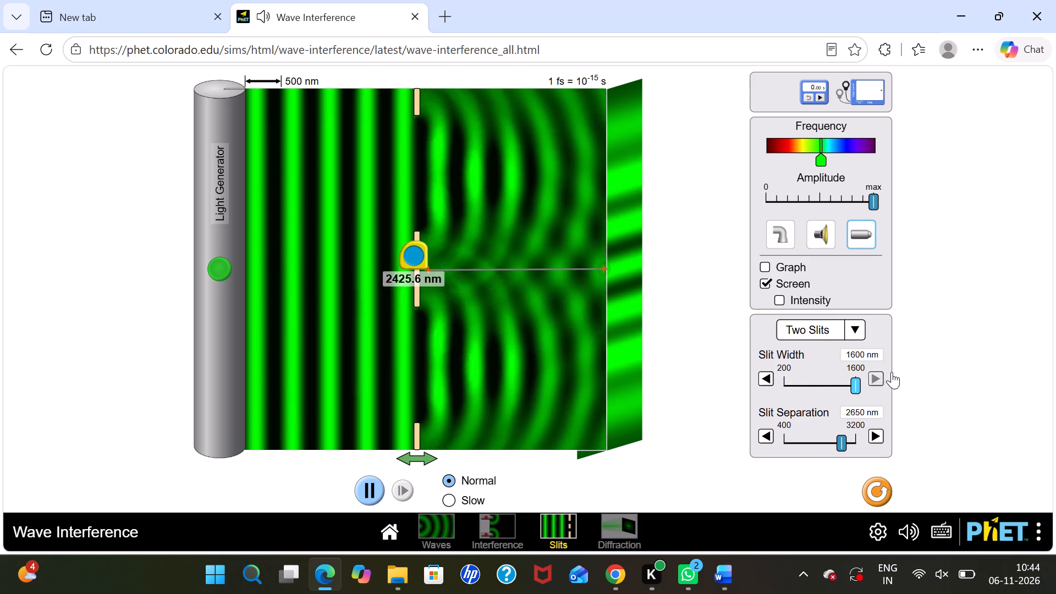
drag(892, 372, 858, 380)
drag(858, 380, 848, 381)
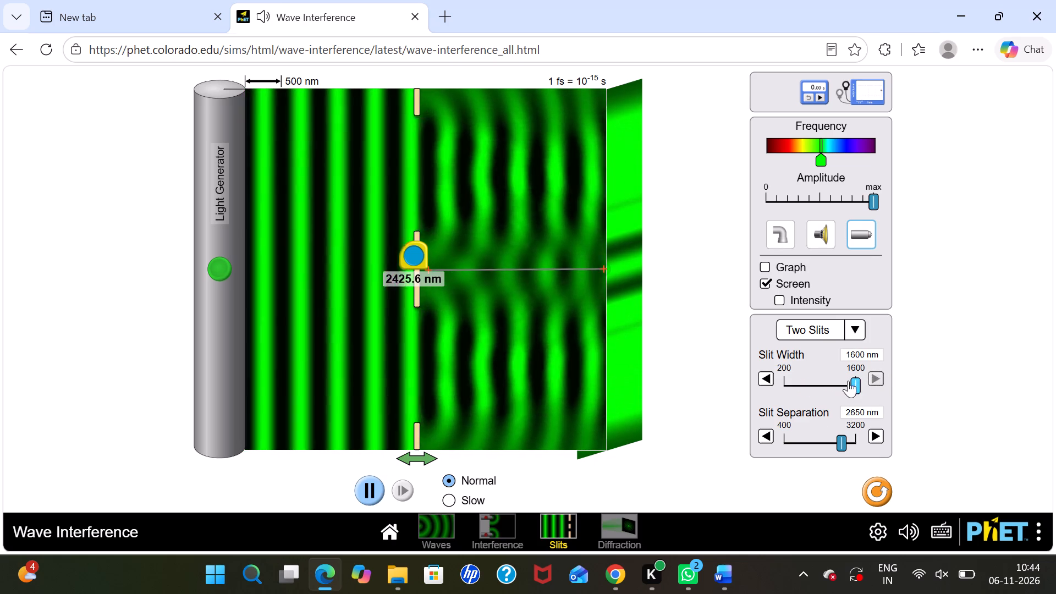
drag(848, 381, 806, 387)
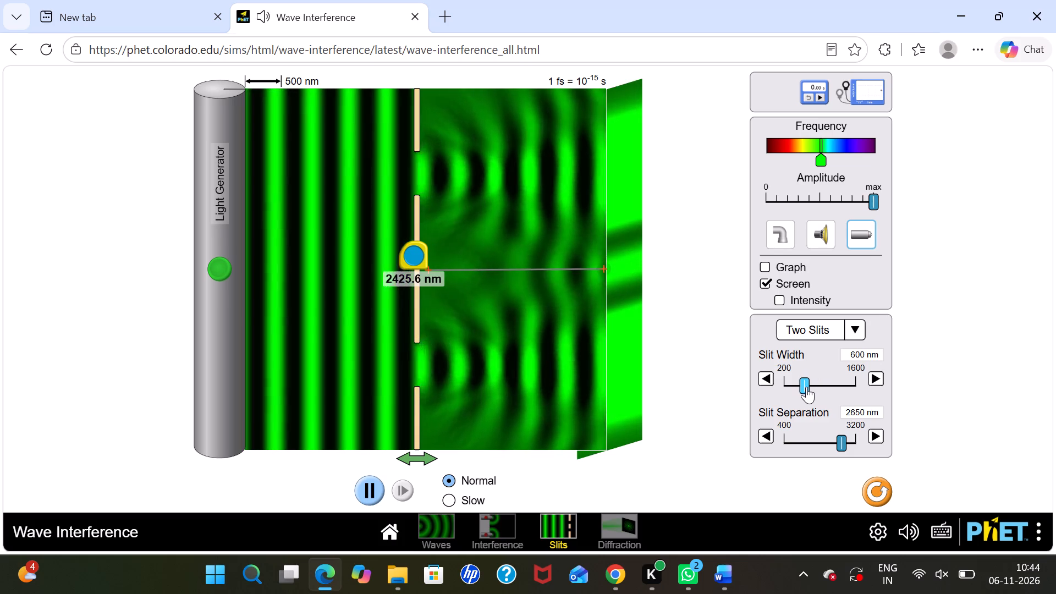
Switch between the Word lab document and the Edge simulation to compare the recorded slit distances and observation table with the simulation setup.
click(730, 579)
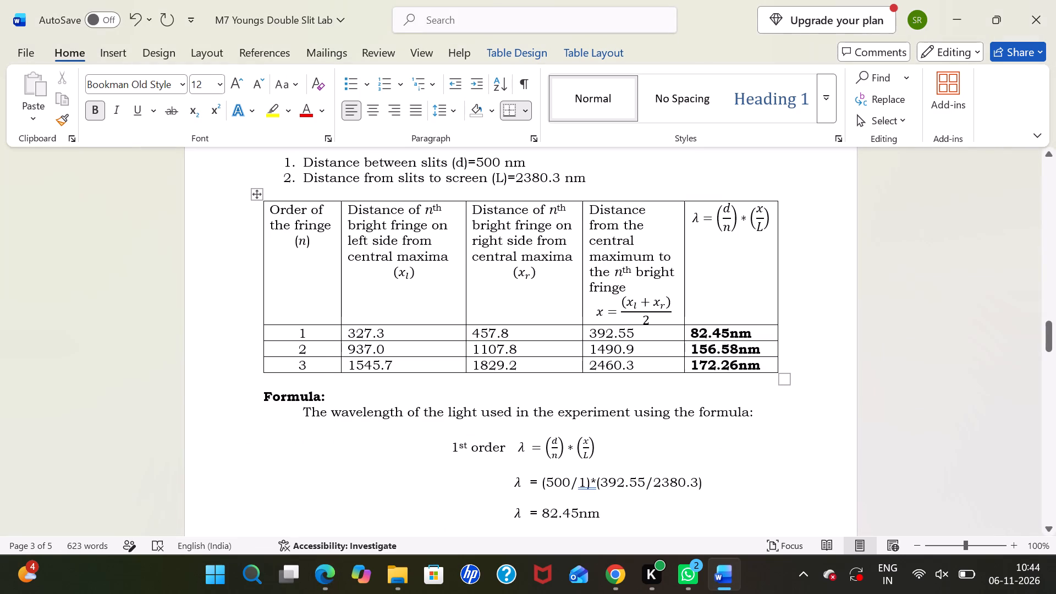
scroll(465, 381, up, 1)
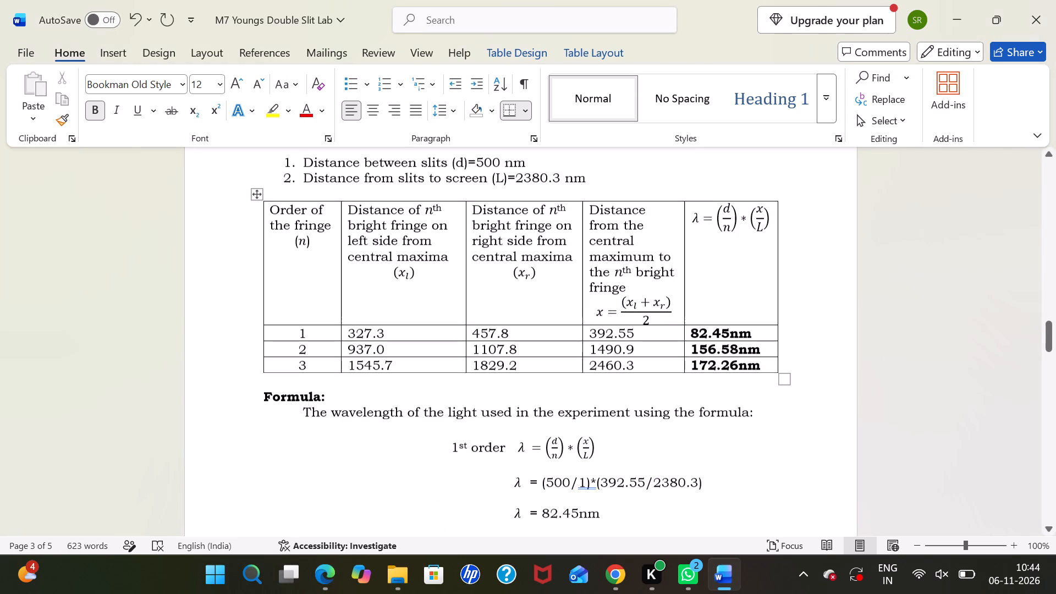
scroll(465, 381, up, 1)
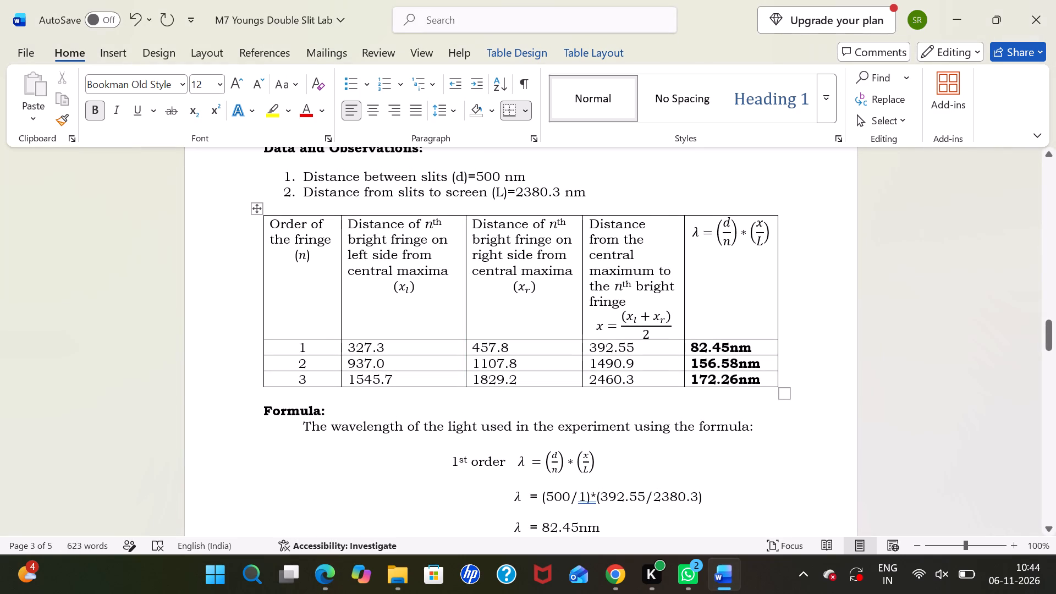
click(334, 576)
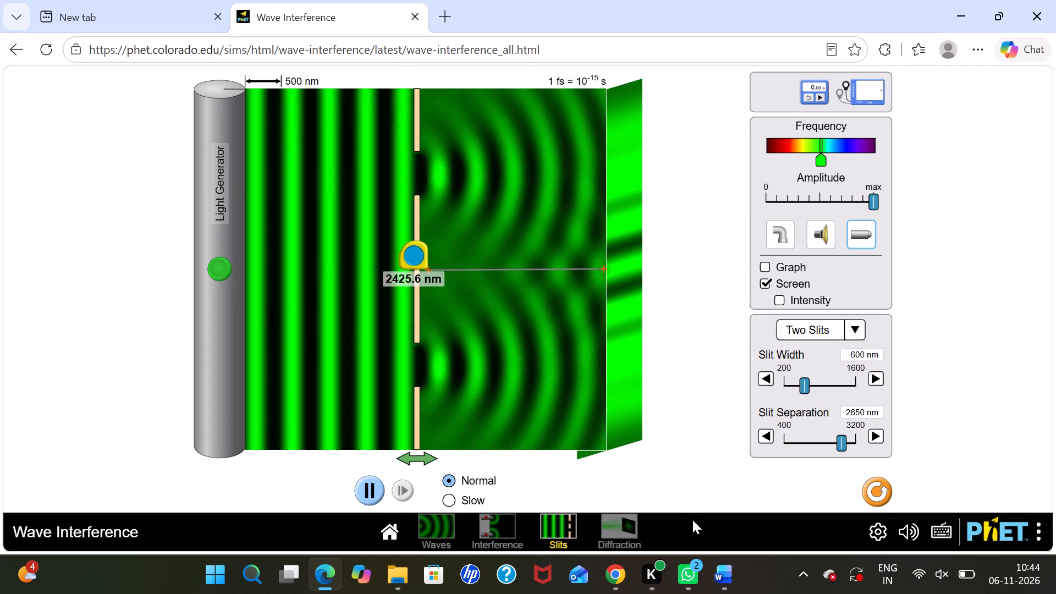
click(722, 571)
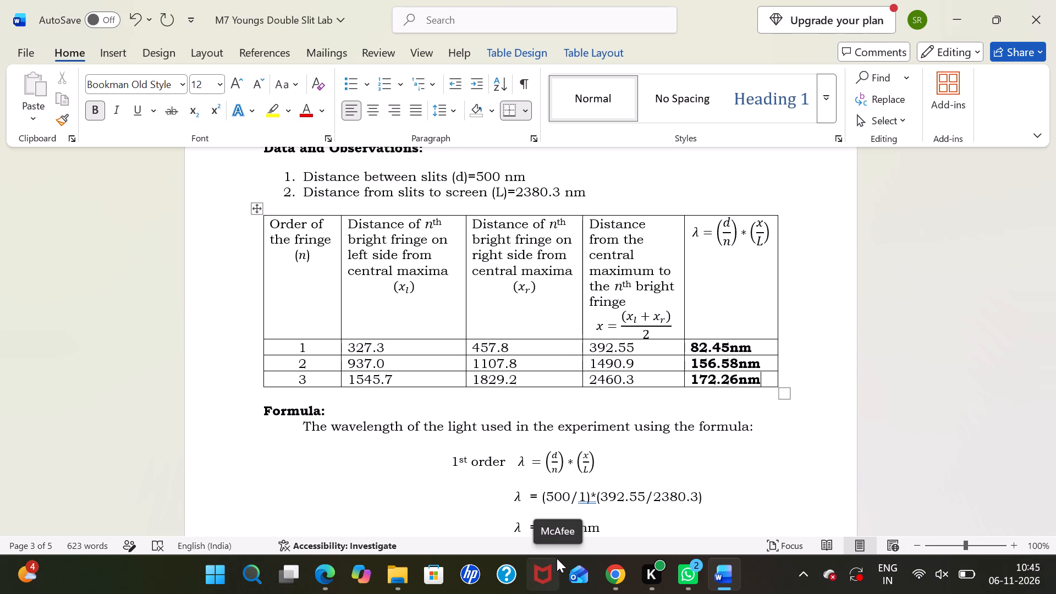
click(333, 574)
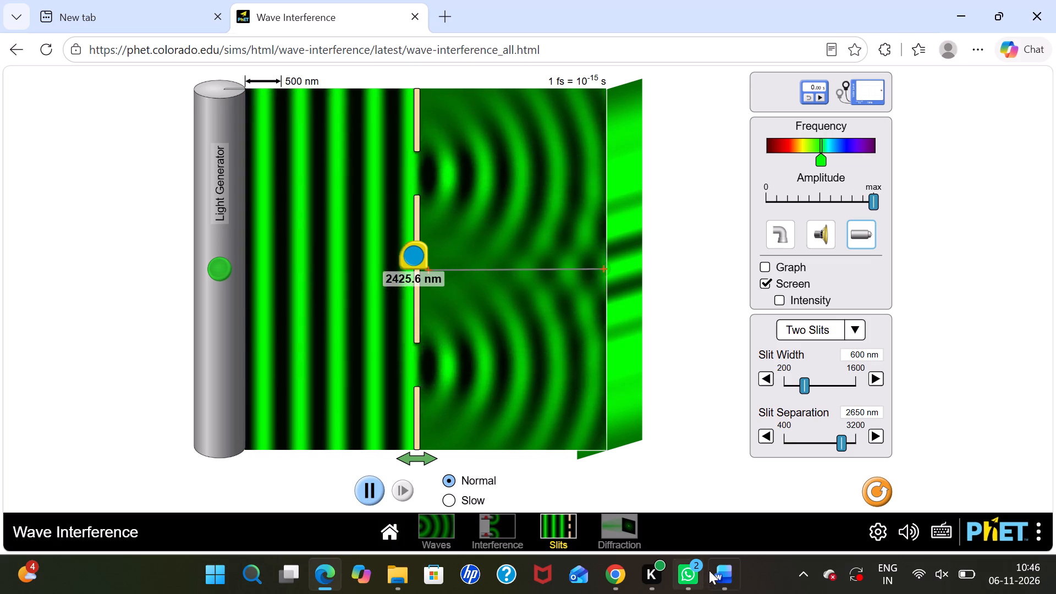
Switch to Word and enter 137.09 before nm in the standalone λ equation of the Result section.
click(719, 574)
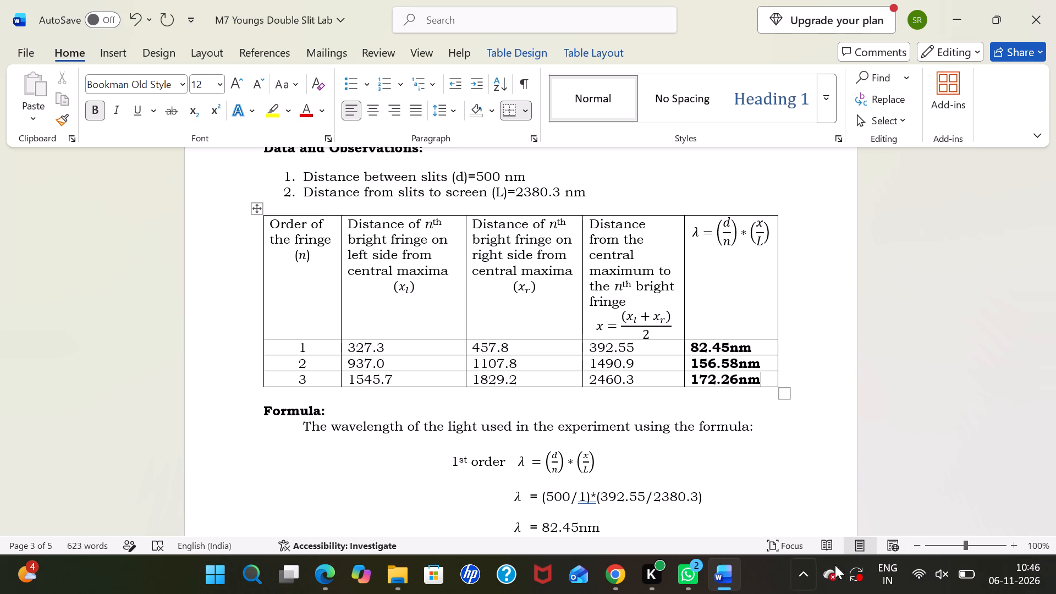
scroll(609, 472, down, 6)
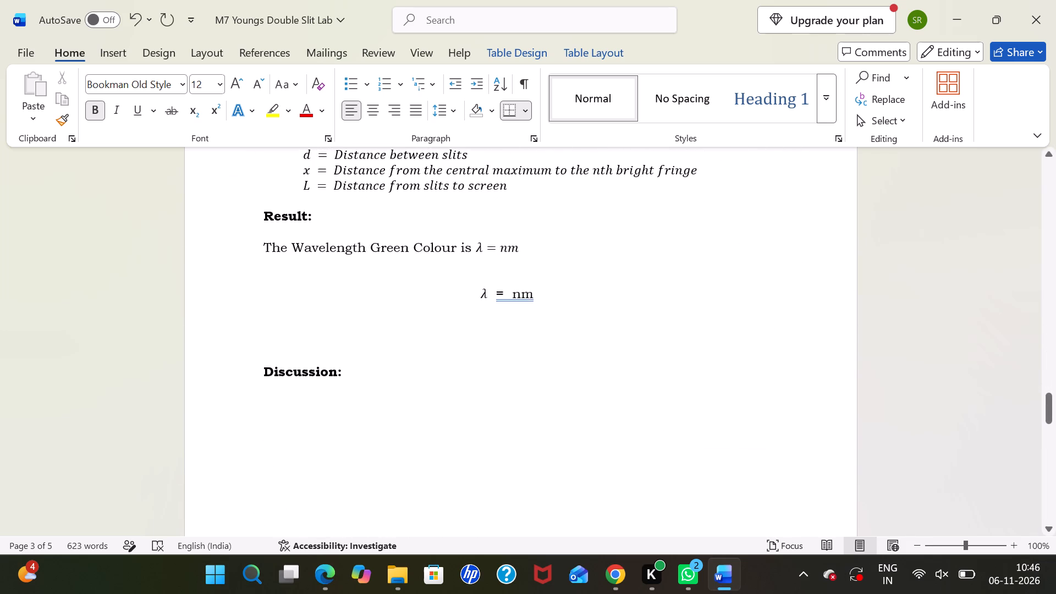
click(510, 288)
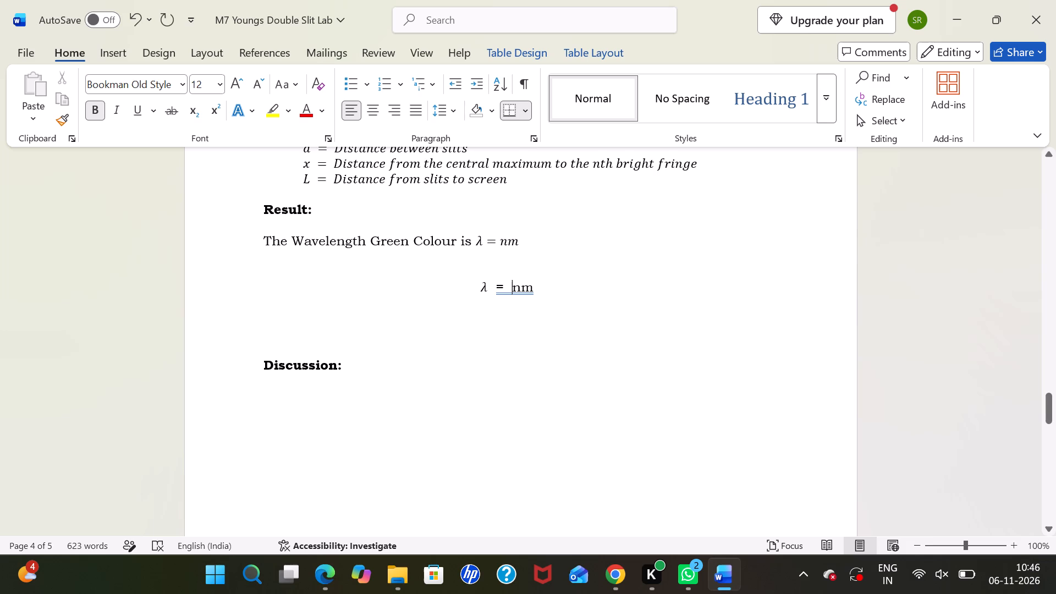
text(137.09)
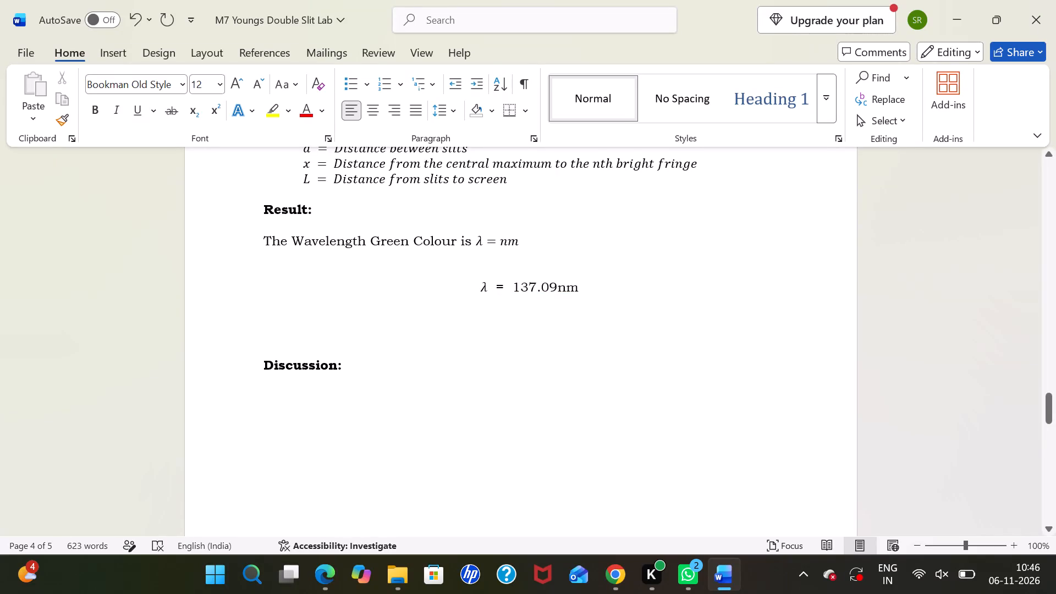
Look over the viva voce questions and empty Discussion and Conclusion sections, and recheck the observation table and first worked calculations.
scroll(365, 372, down, 6)
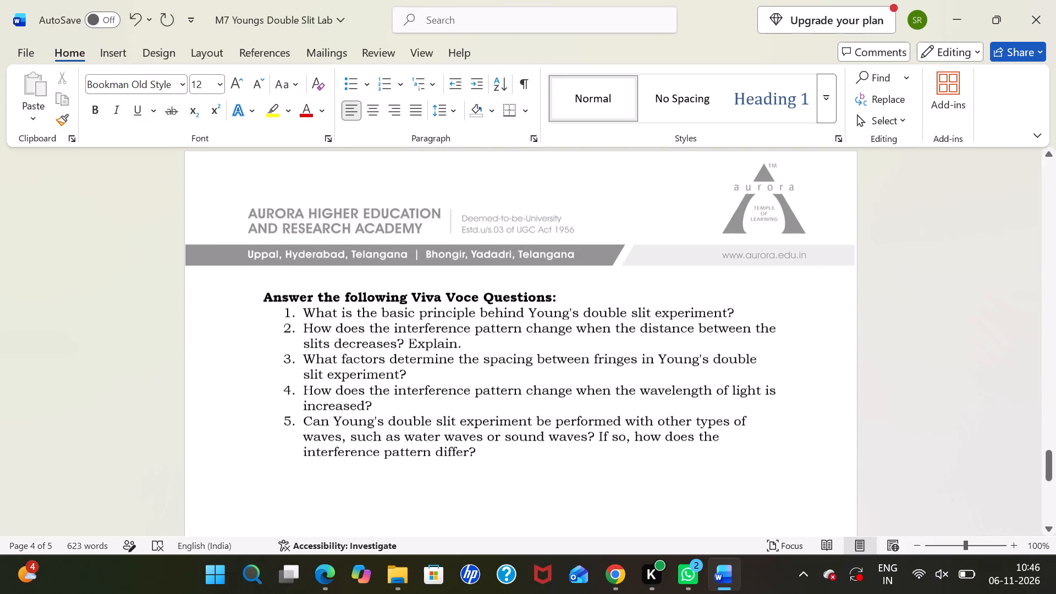
scroll(365, 372, up, 4)
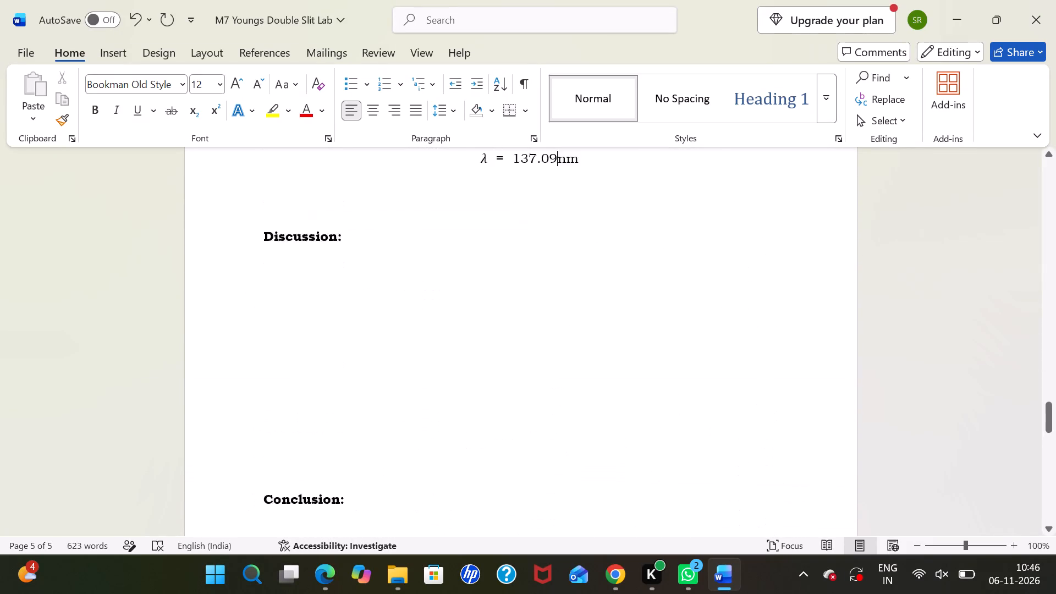
scroll(365, 372, up, 5)
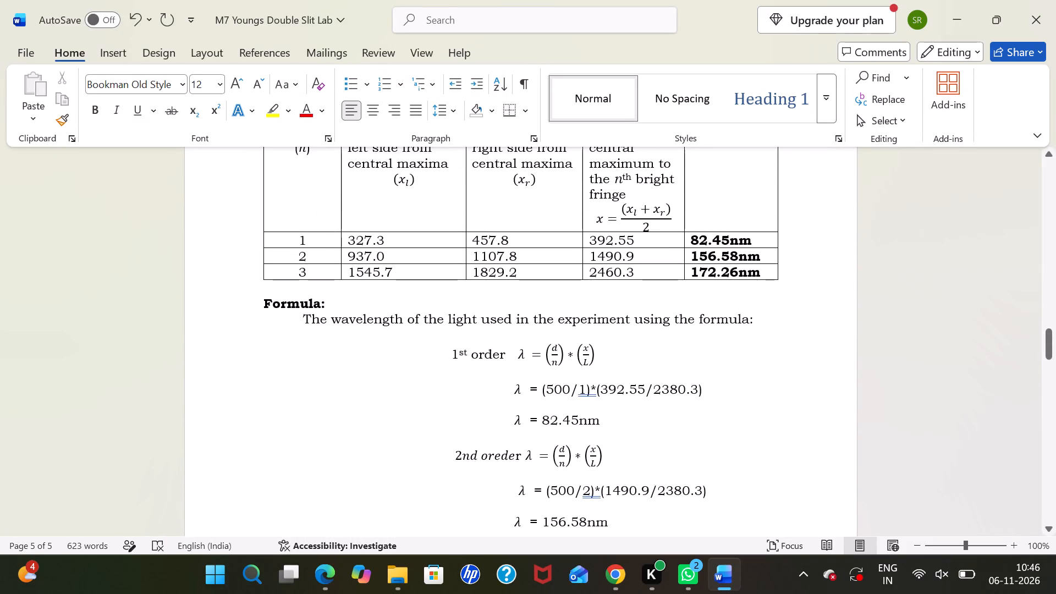
scroll(365, 372, up, 1)
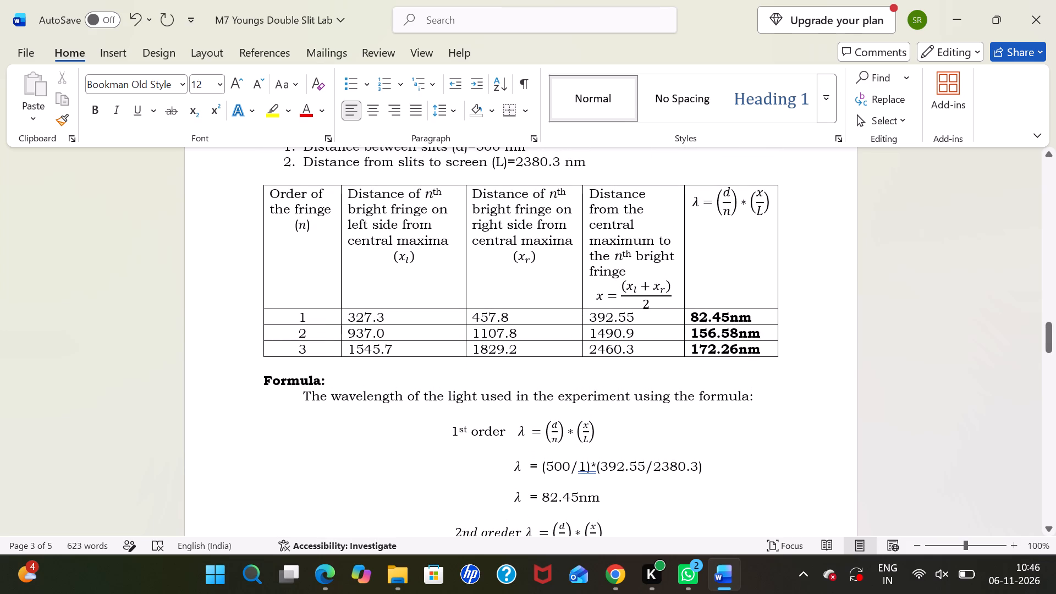
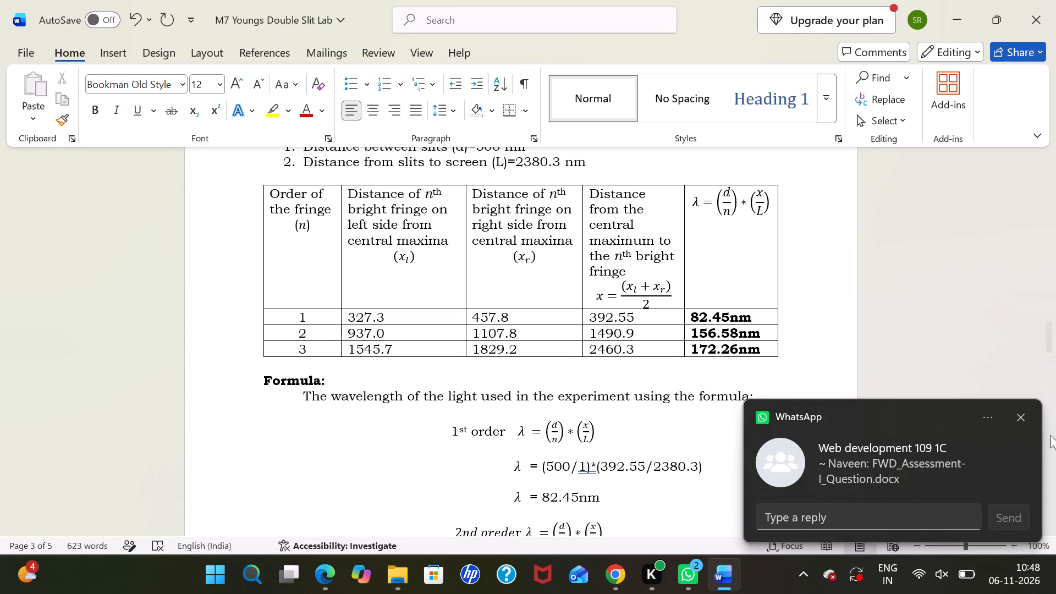
Review the slit distances, observation table and worked wavelength calculations, and switch to the Wave Interference simulation in Edge to compare its setup.
click(1020, 416)
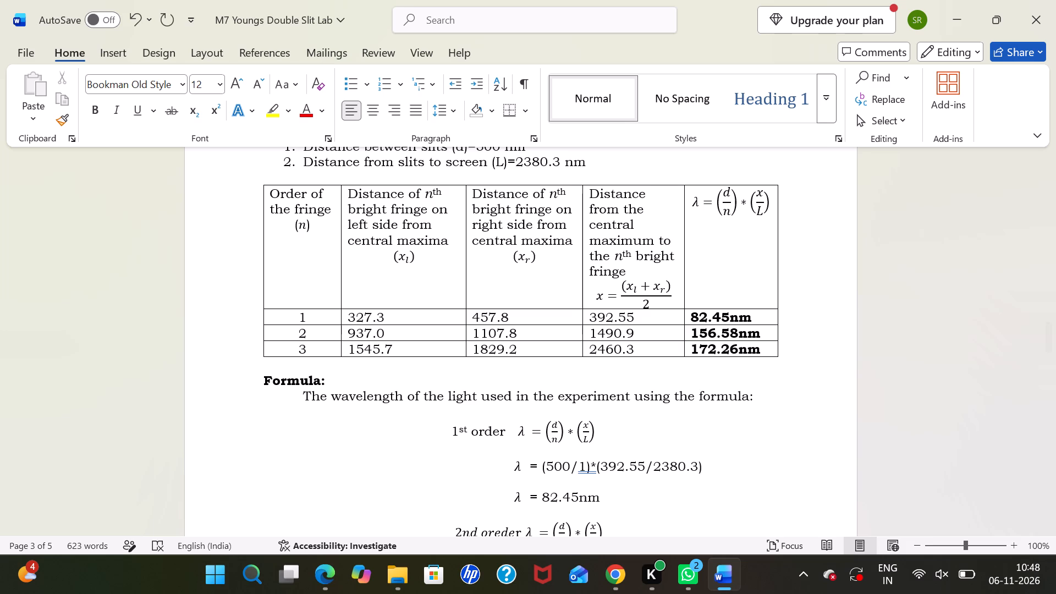
scroll(848, 356, up, 1)
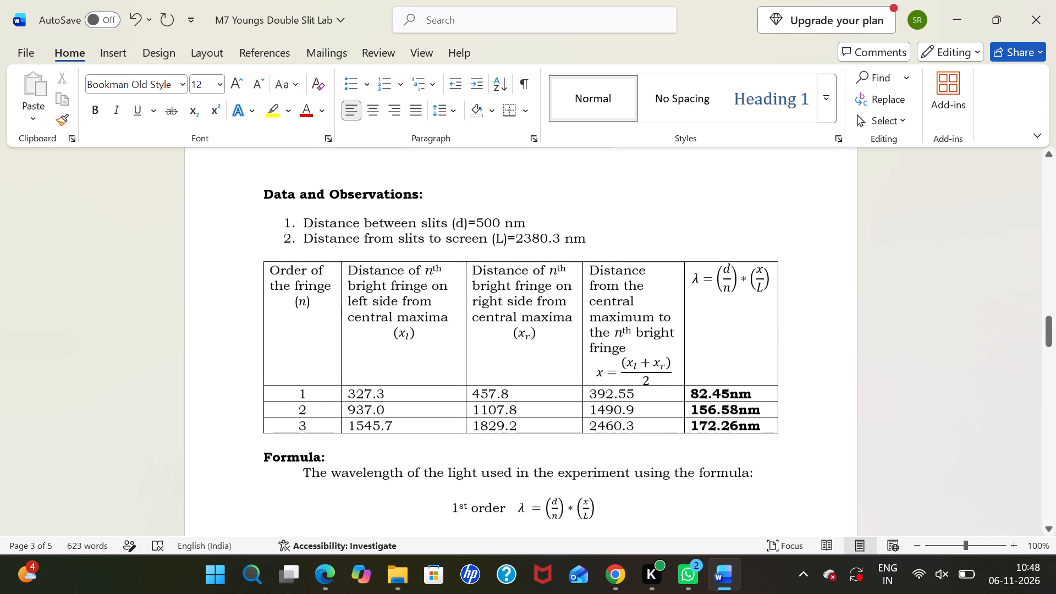
scroll(848, 356, down, 1)
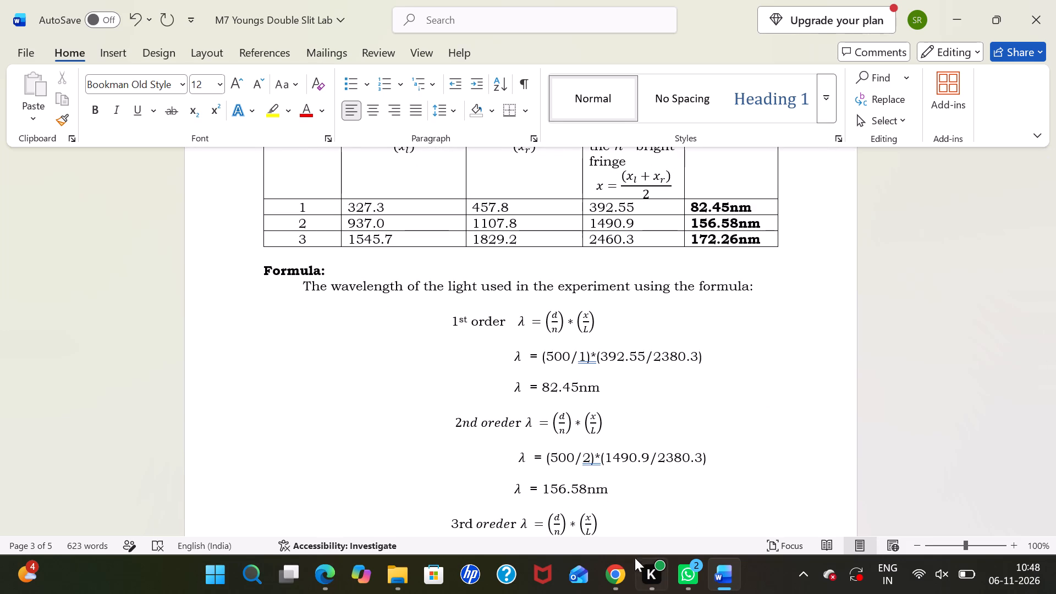
scroll(628, 298, up, 1)
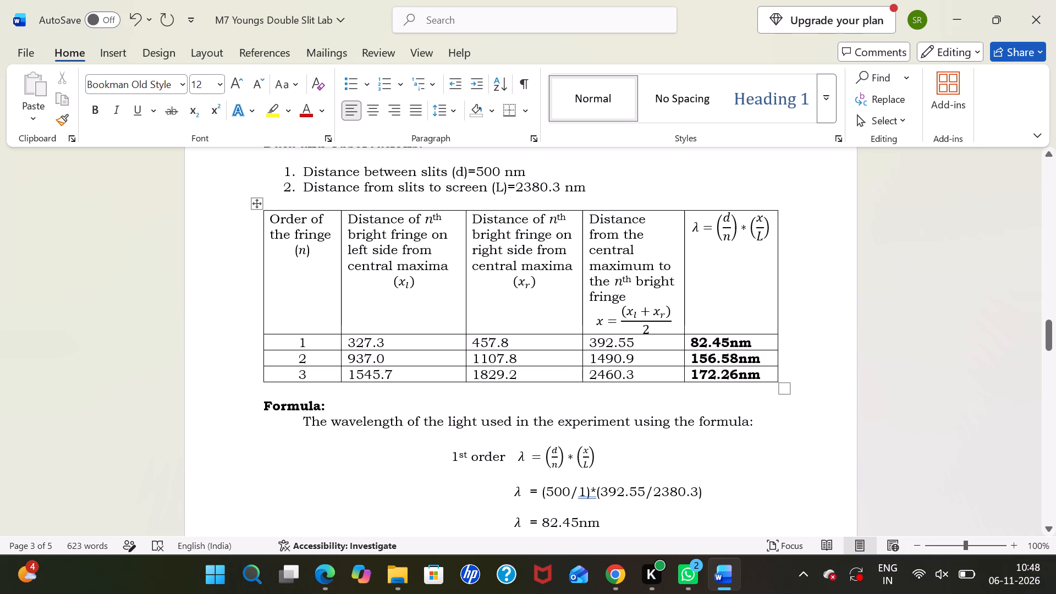
click(324, 580)
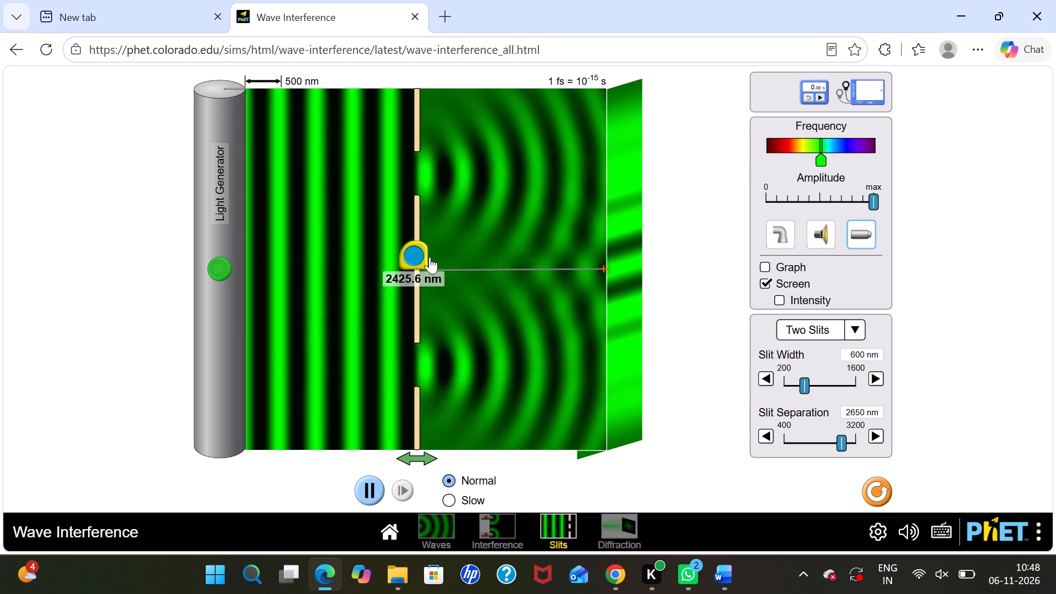
Put the measuring tape back into the simulation's toolbox.
click(430, 255)
drag(422, 255, 742, 87)
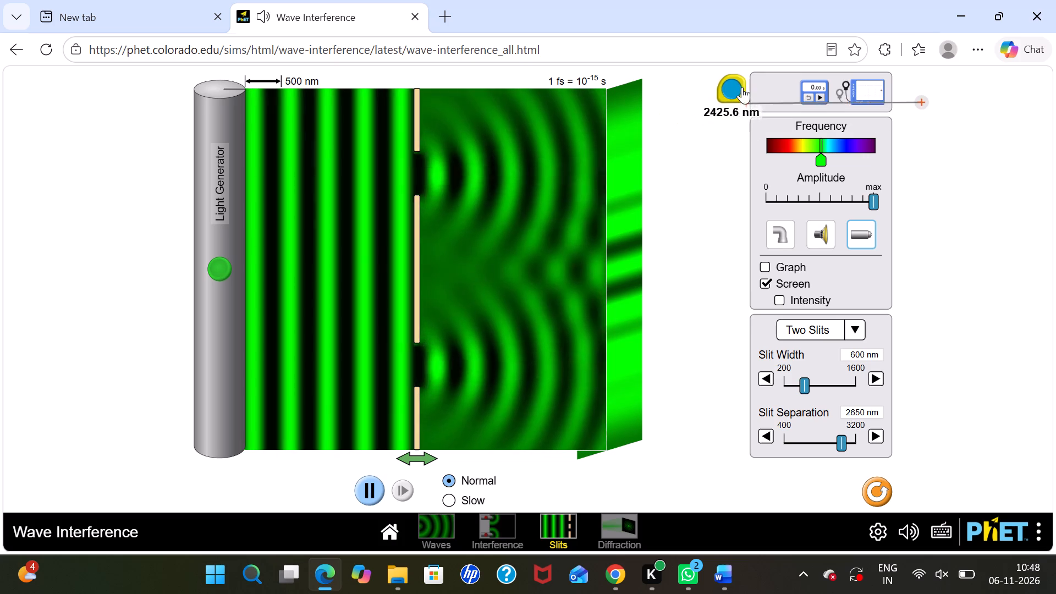
drag(742, 87, 775, 91)
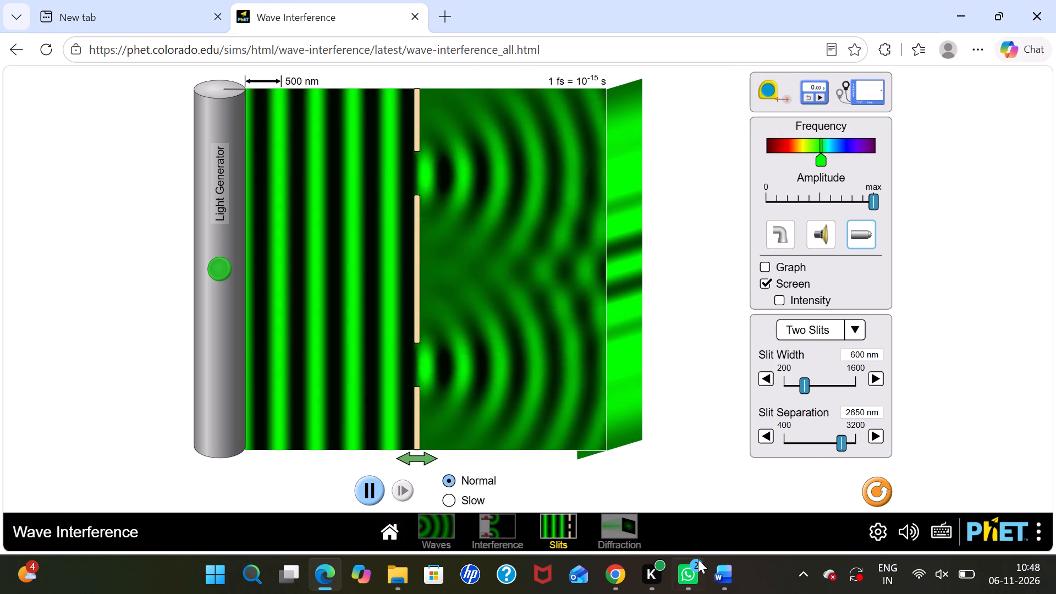
Switch to the Word lab document and set the distance between slits (d) to 2650 nm.
click(734, 576)
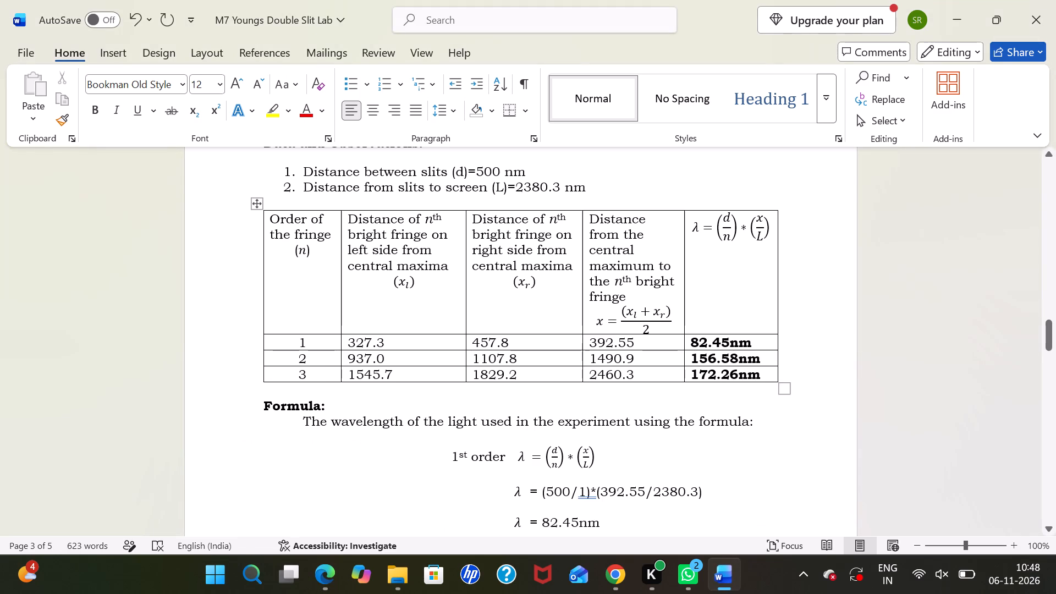
click(500, 173)
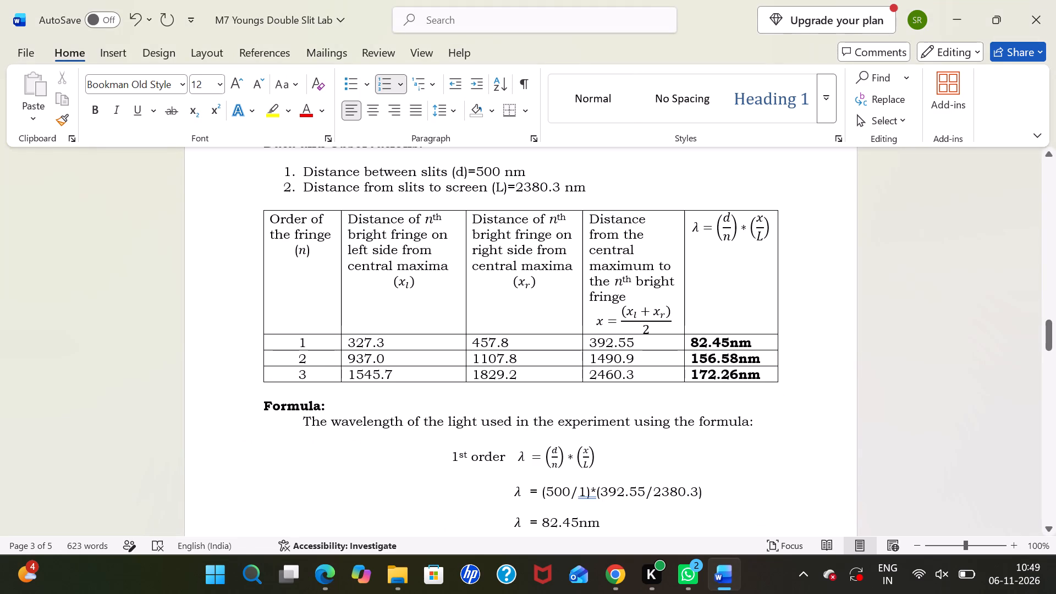
key(BackSpace)
key(BackSpace)
key(BackSpace)
key(BackSpace)
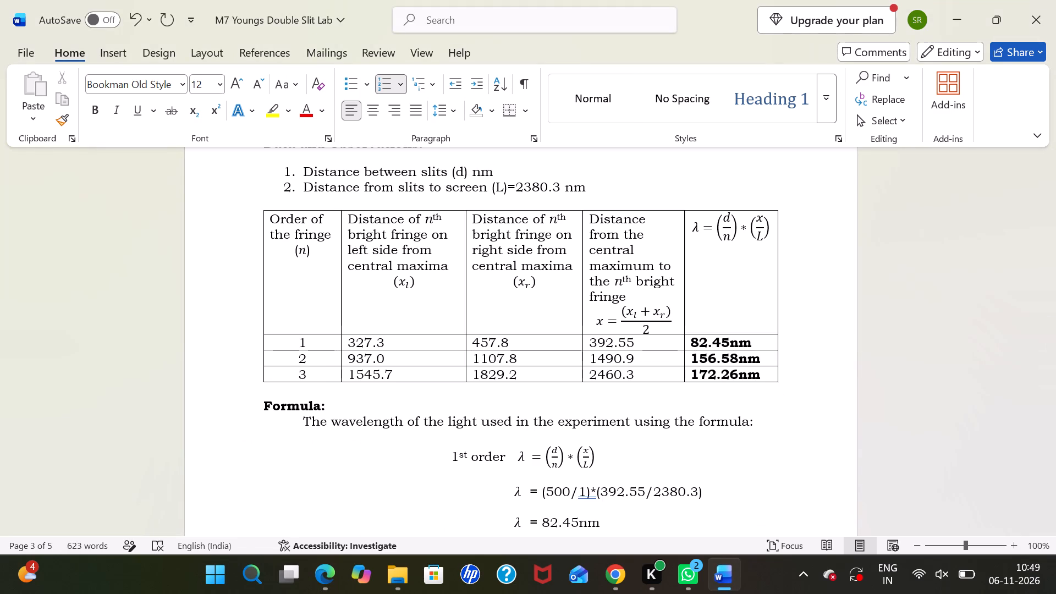
key(ctrl+z)
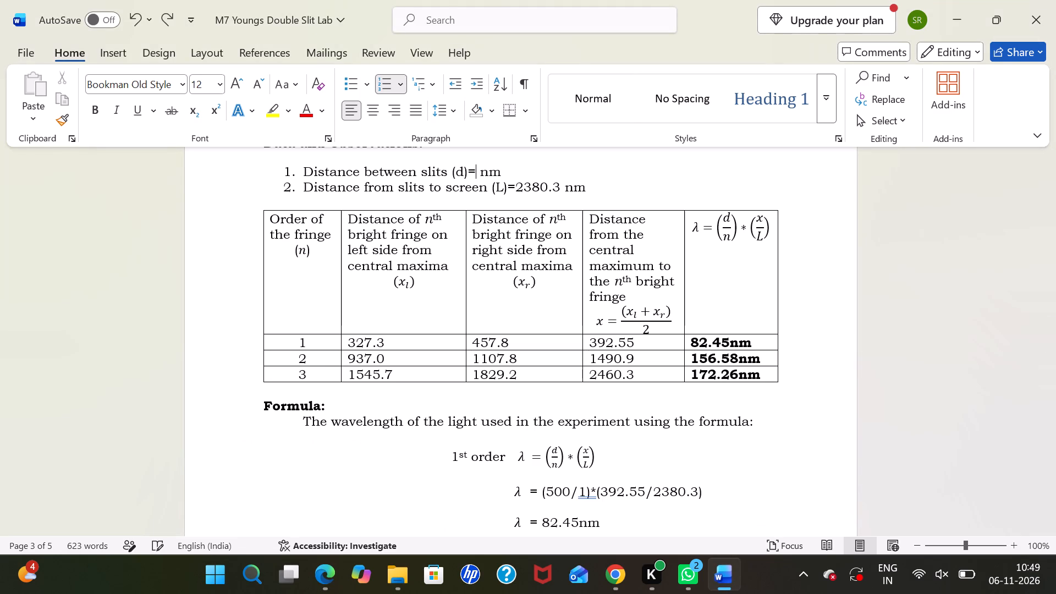
key(space)
key(2)
text(65)
key(0)
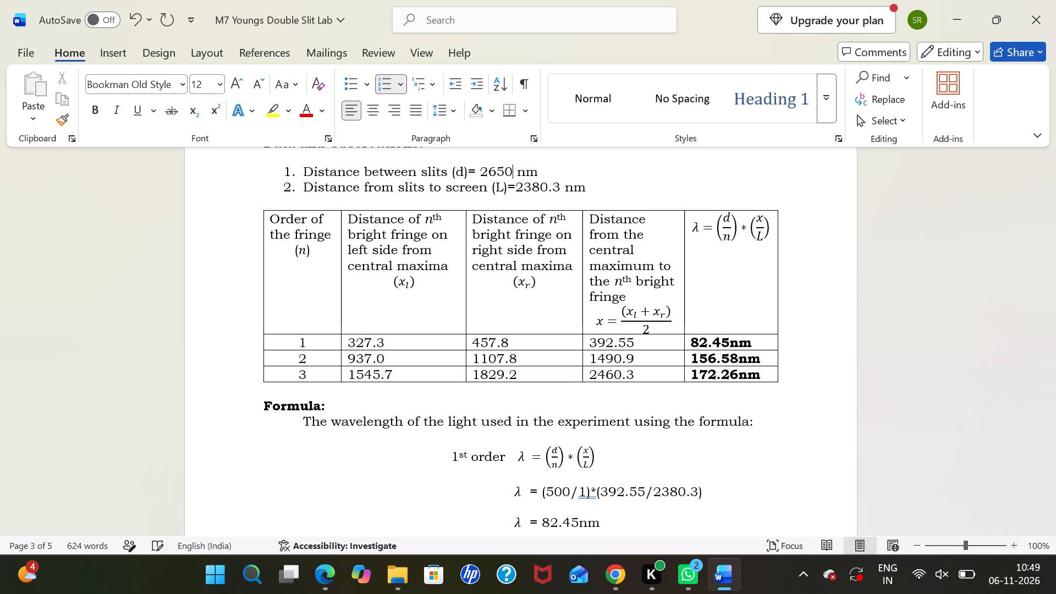
Replace the slit distance in the 1st order λ substitution with 2650.
scroll(625, 286, down, 1)
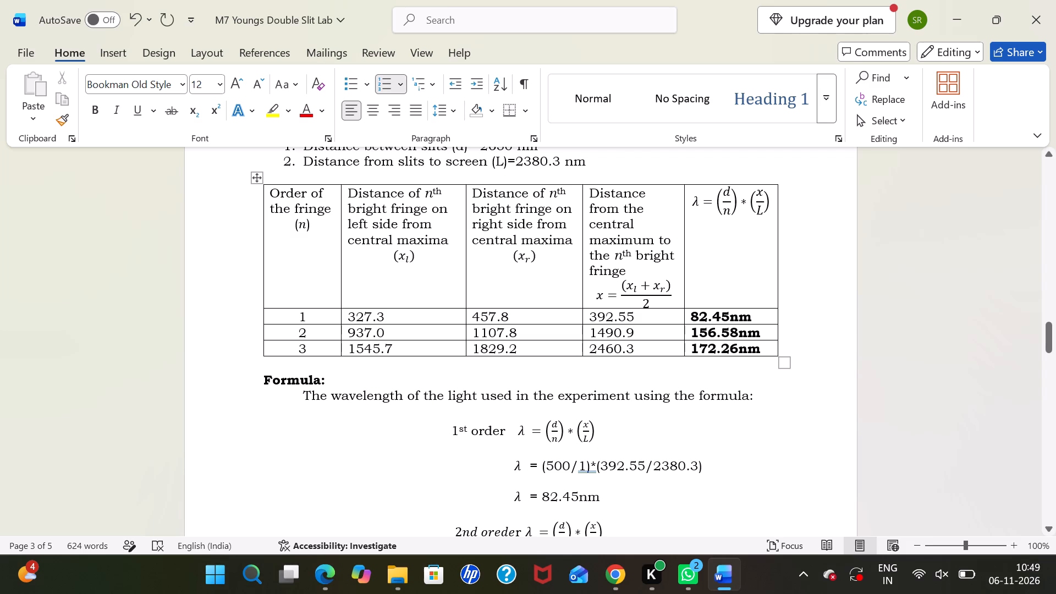
click(571, 460)
key(BackSpace)
key(BackSpace)
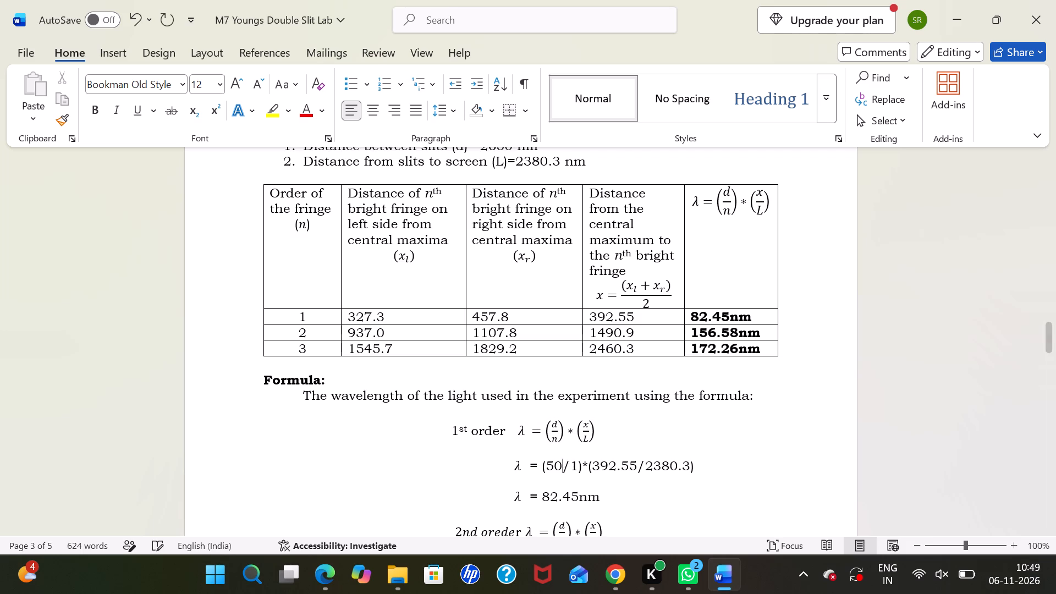
key(BackSpace)
text(2650)
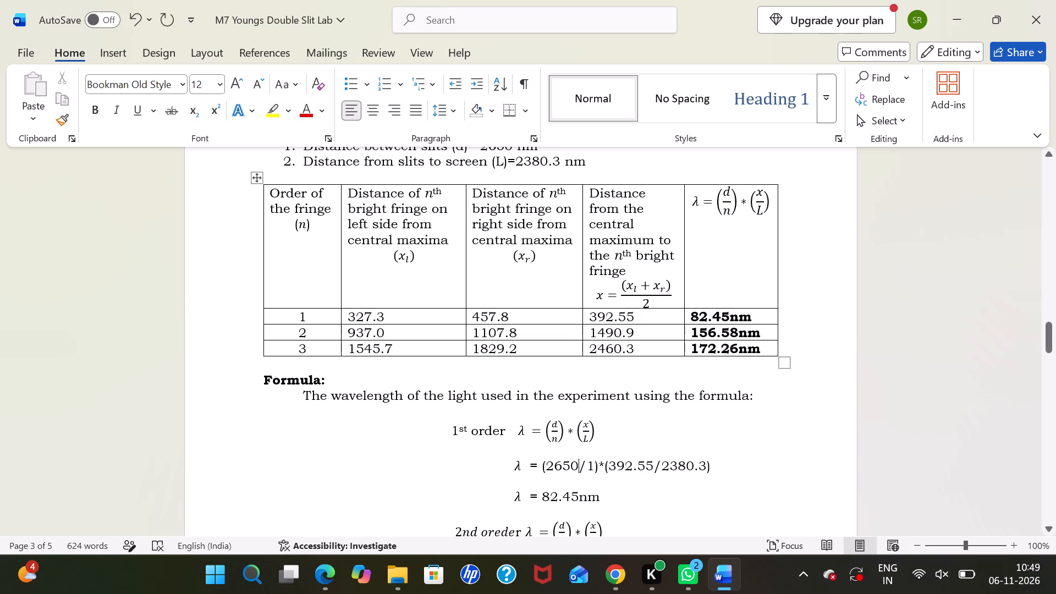
Set the mean fringe distance x for order 2 in the observation table to 1022.4.
click(641, 332)
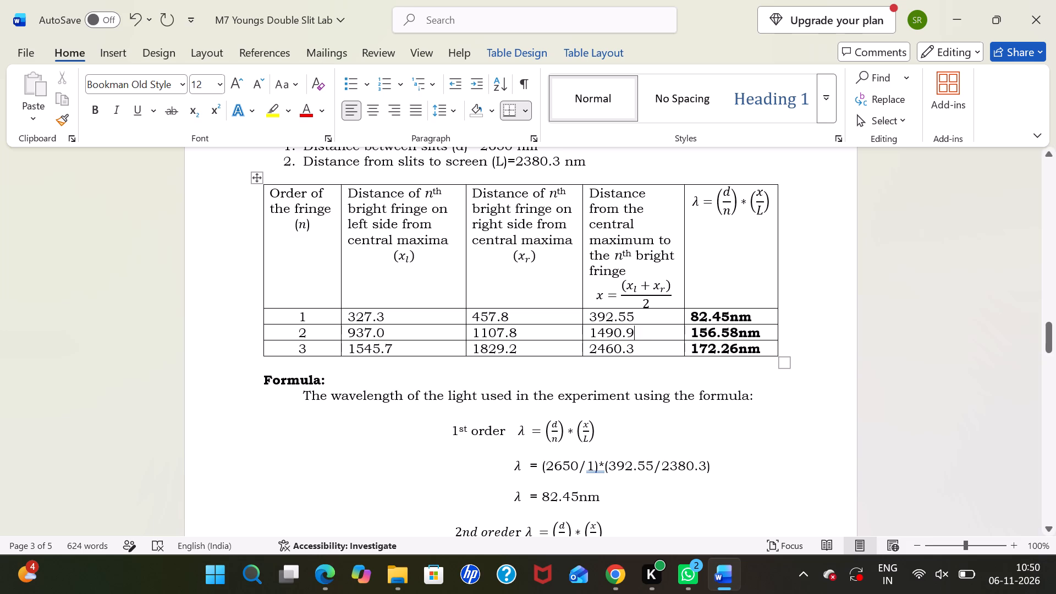
key(BackSpace)
key(BackSpace)
key(BackSpace)
key(BackSpace)
key(BackSpace)
key(BackSpace)
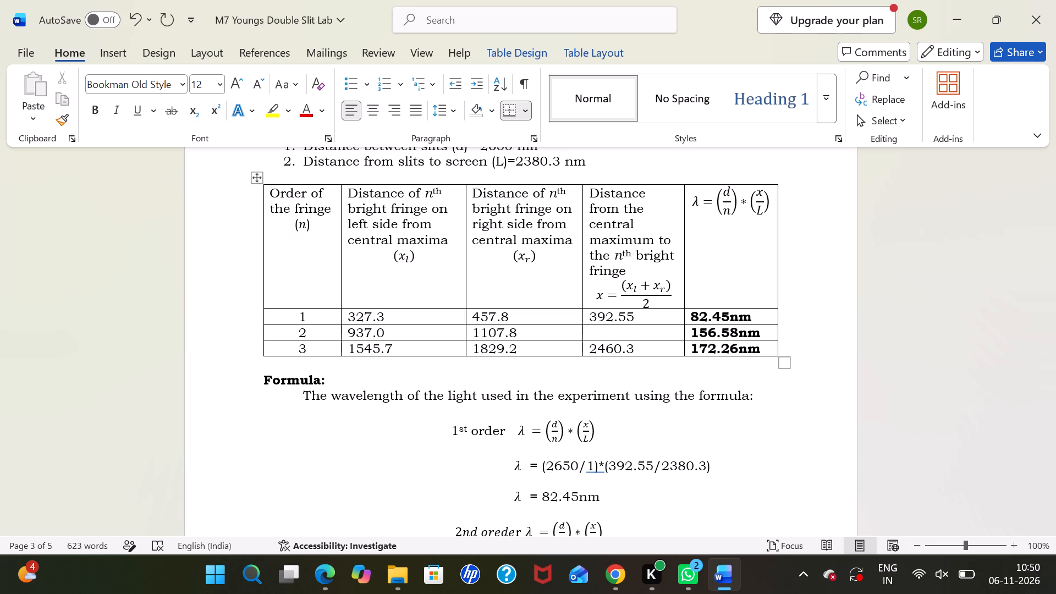
text(20)
text(44)
key(period)
key(BackSpace)
key(BackSpace)
key(BackSpace)
key(BackSpace)
key(BackSpace)
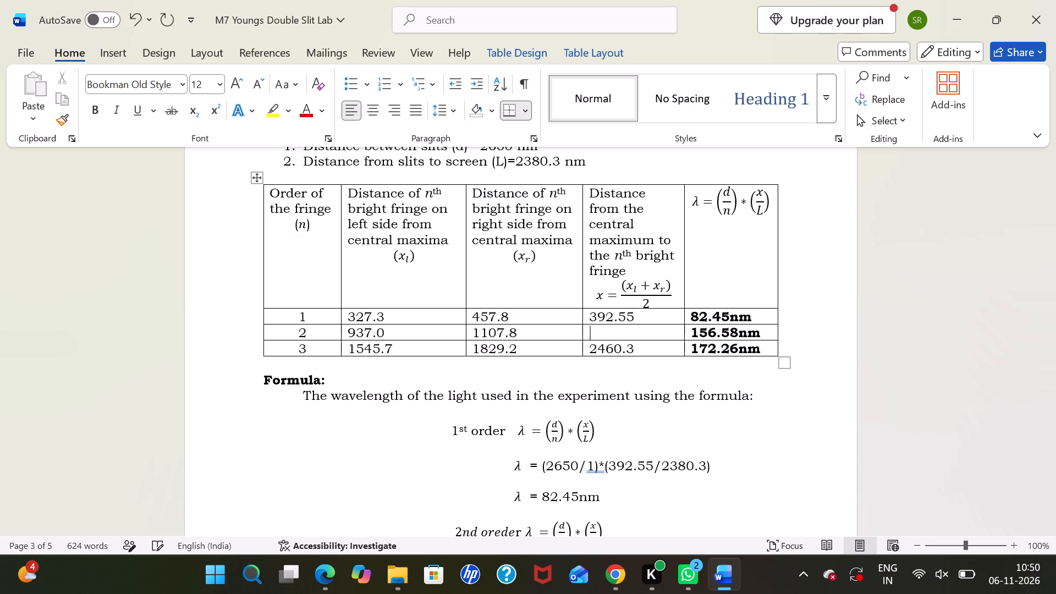
text(1022)
text(.4)
Set the mean fringe distance x for order 3 in the observation table to 1687.4.
click(653, 350)
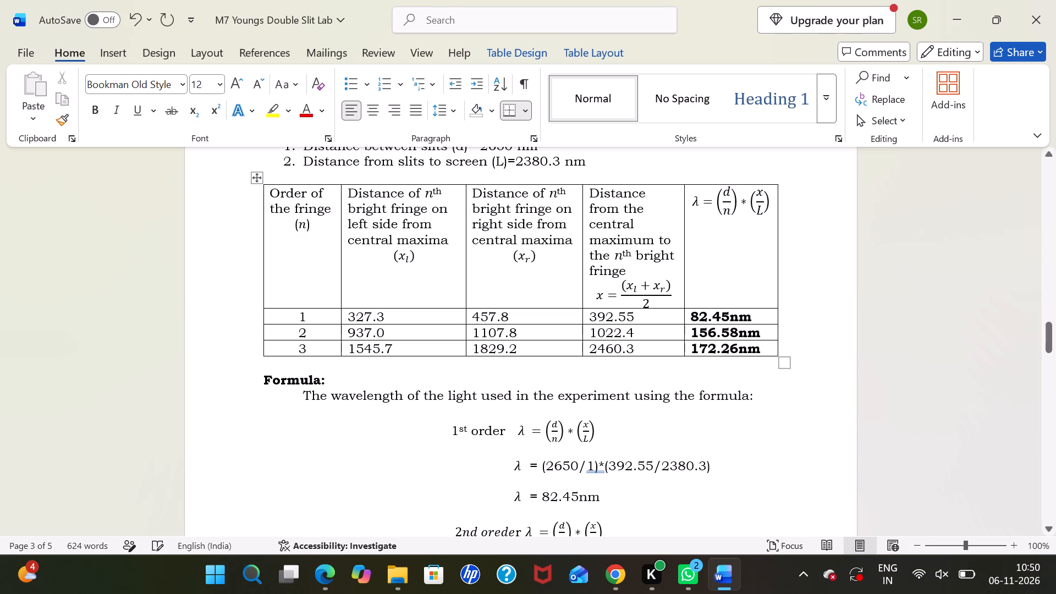
key(BackSpace)
key(BackSpace)
key(BackSpace)
key(BackSpace)
key(BackSpace)
key(BackSpace)
text(168)
key(7)
key(period)
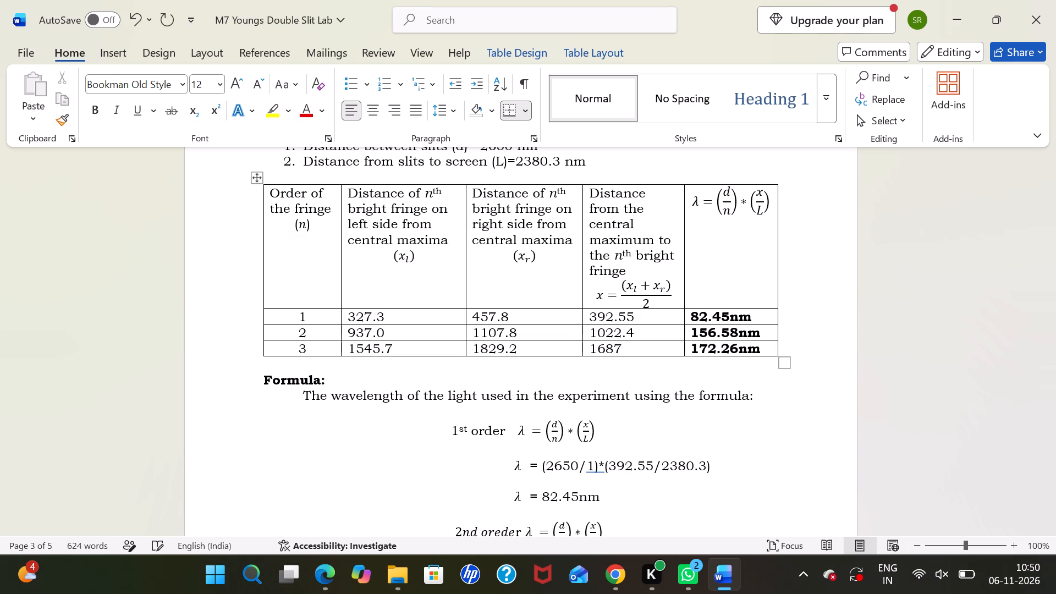
key(4)
Clear the λ value for order 1 in the observation table.
click(761, 318)
key(BackSpace)
key(BackSpace)
key(BackSpace)
key(BackSpace)
key(BackSpace)
key(BackSpace)
key(BackSpace)
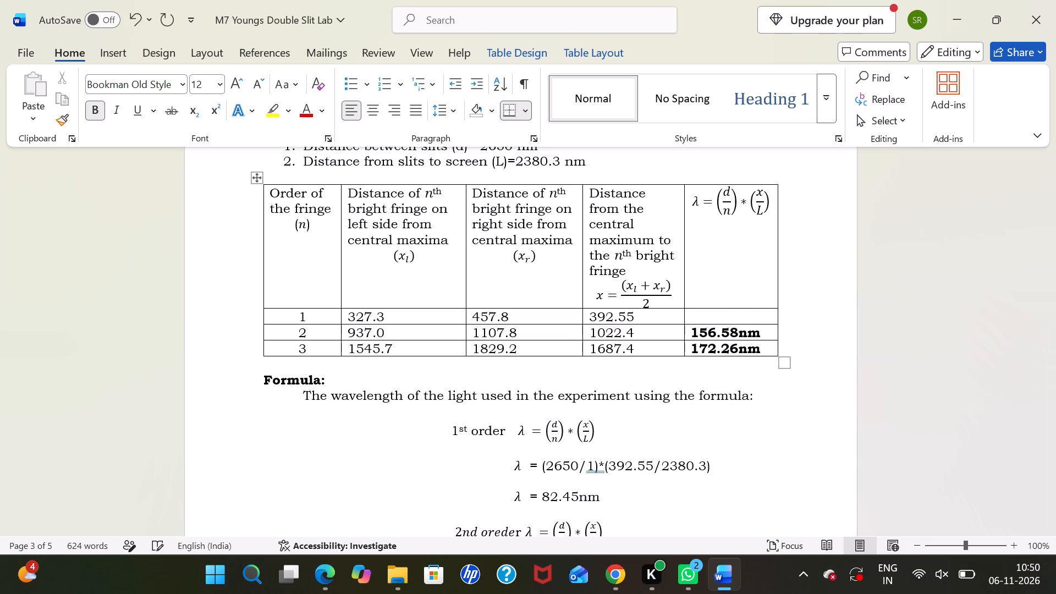
key(BackSpace)
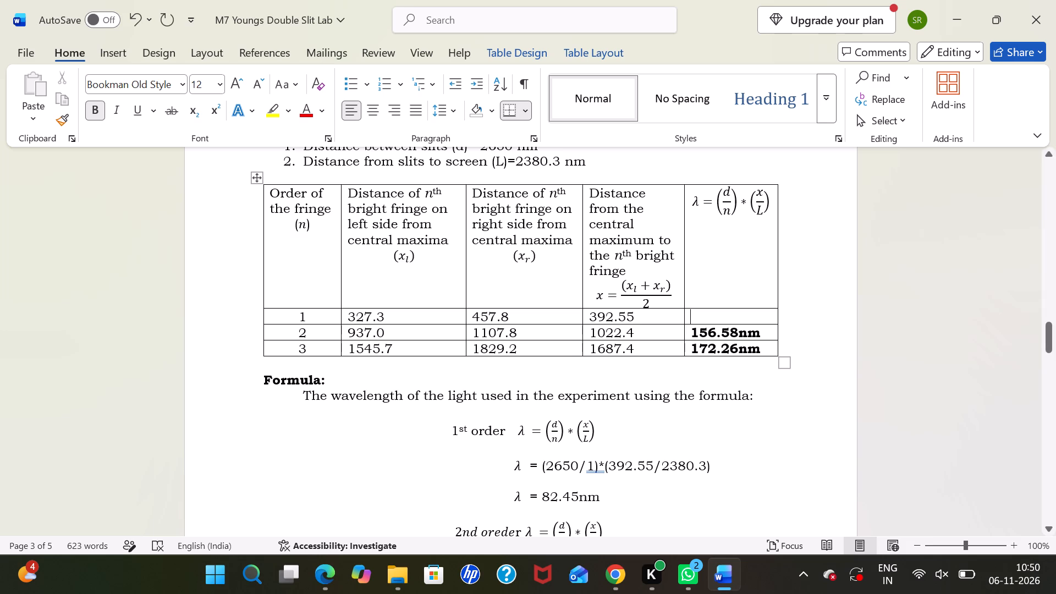
Clear the λ value for order 2 in the observation table.
click(761, 331)
key(BackSpace)
key(BackSpace)
key(BackSpace)
key(BackSpace)
key(BackSpace)
key(BackSpace)
key(BackSpace)
key(BackSpace)
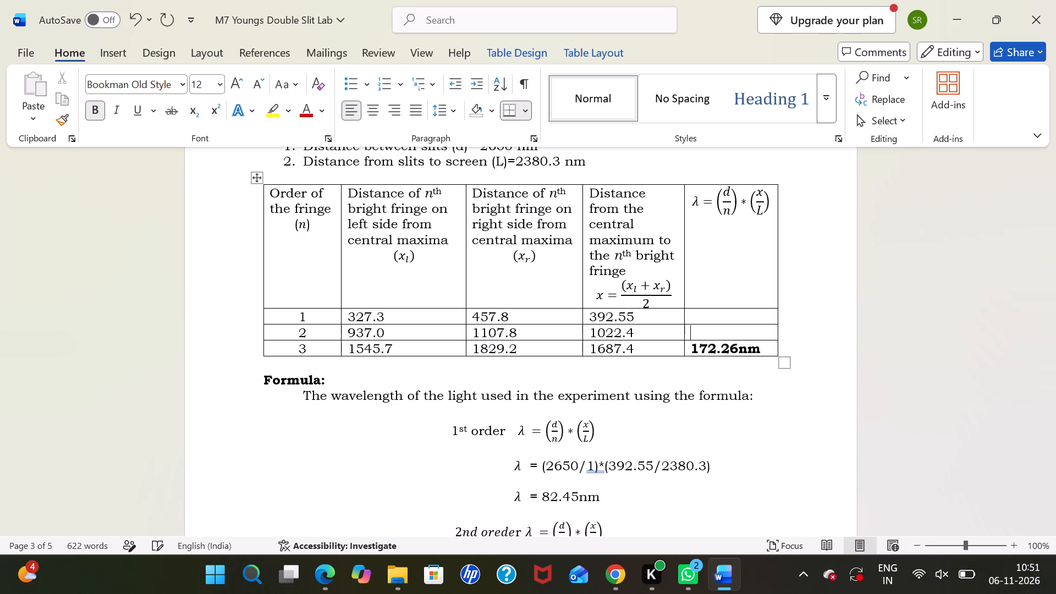
Clear the λ value for order 3 in the observation table.
click(770, 348)
key(BackSpace)
key(BackSpace)
key(BackSpace)
key(BackSpace)
key(BackSpace)
key(BackSpace)
key(BackSpace)
key(BackSpace)
Delete the calculated λ value and its unit from the result line of the 1st order calculation.
scroll(770, 348, down, 1)
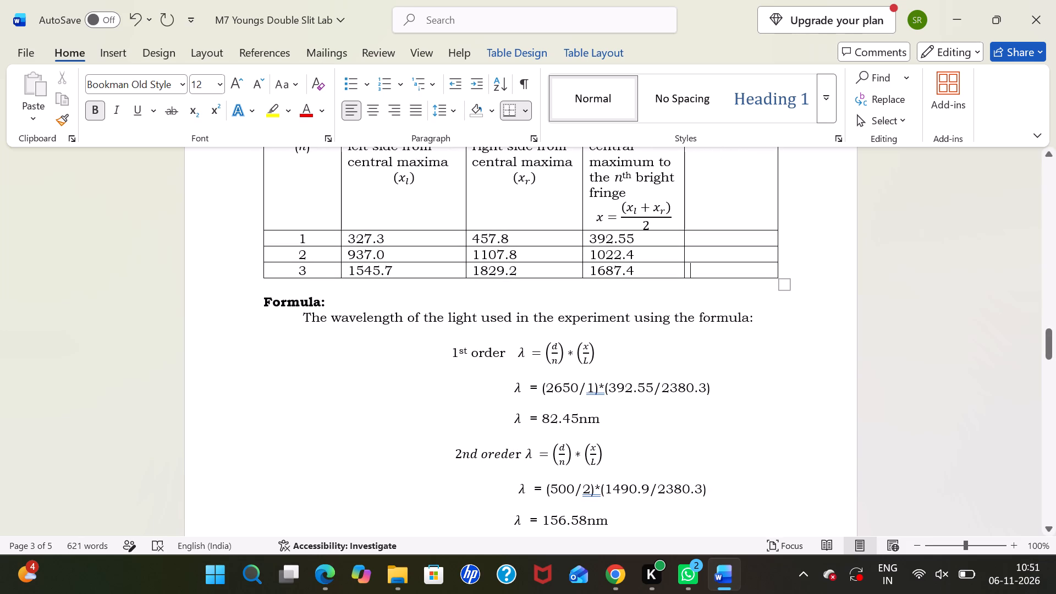
click(602, 418)
key(BackSpace)
key(BackSpace)
key(BackSpace)
key(BackSpace)
key(BackSpace)
key(BackSpace)
key(BackSpace)
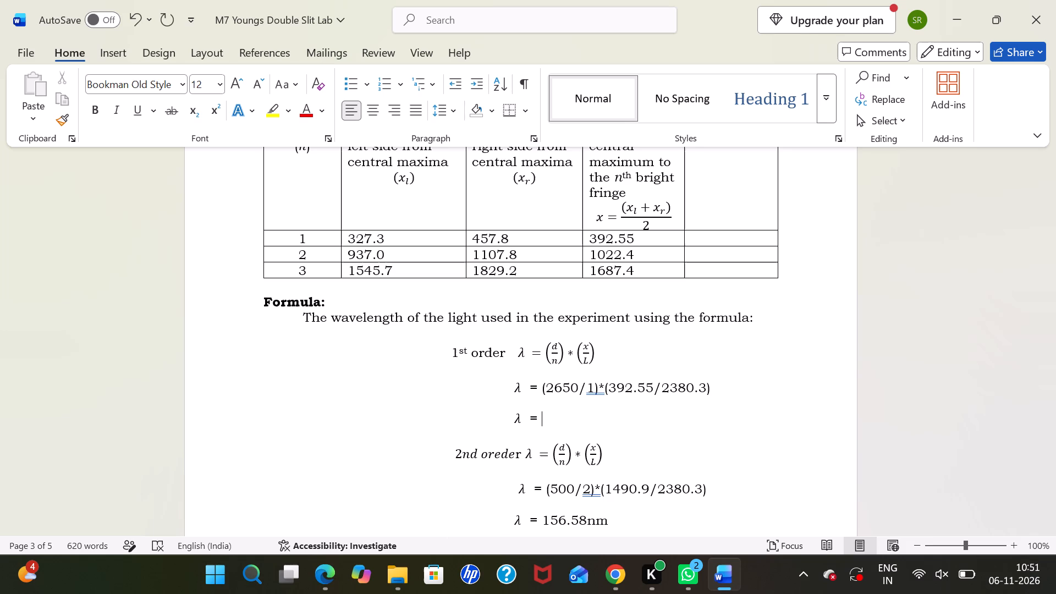
Enter 437.1 as the λ value for order 1 in the observation table.
click(703, 236)
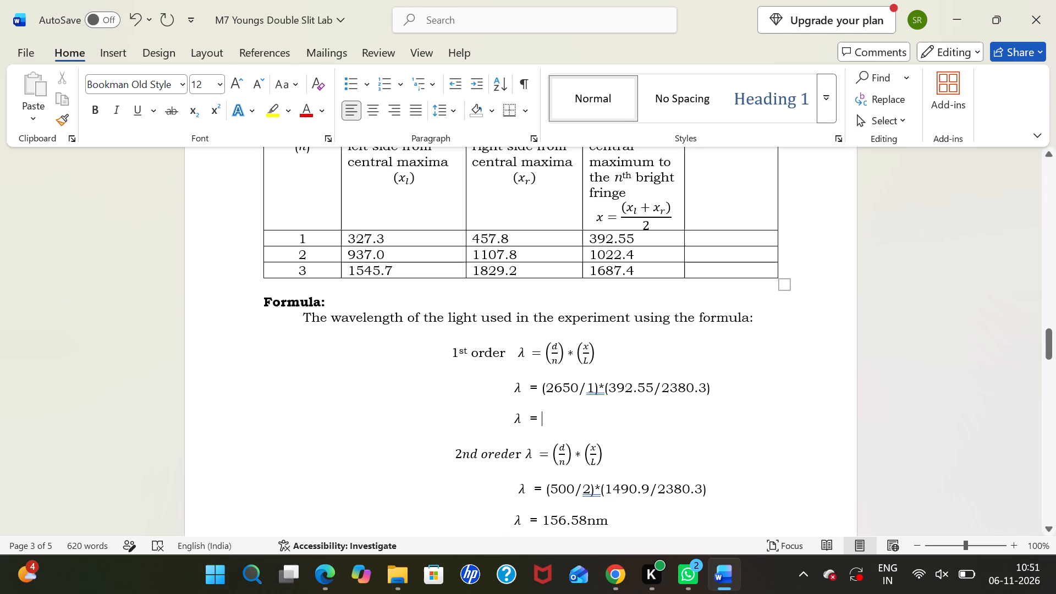
text(43)
key(7)
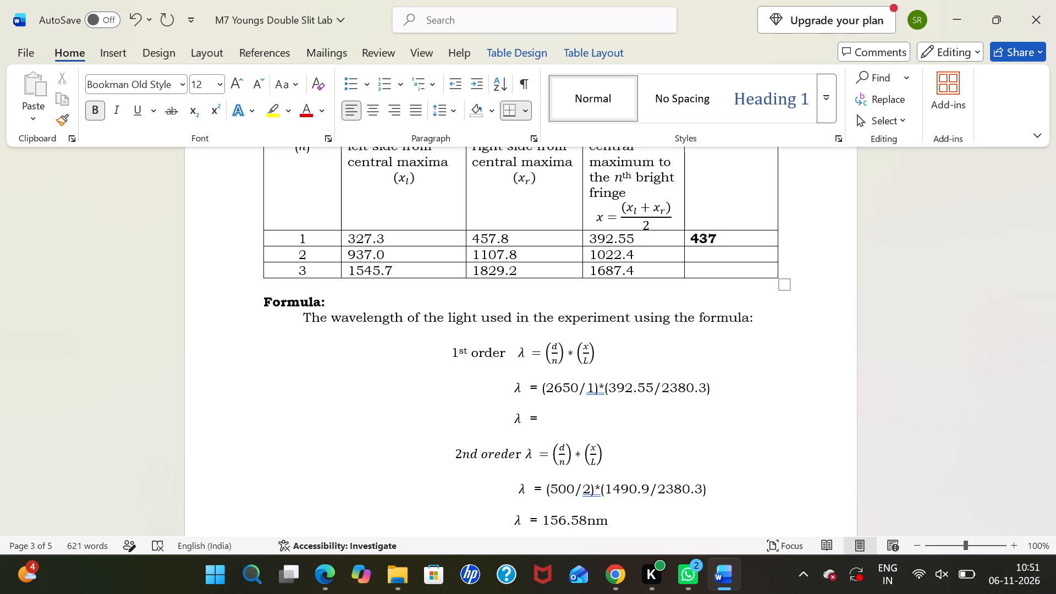
key(period)
key(1)
click(717, 256)
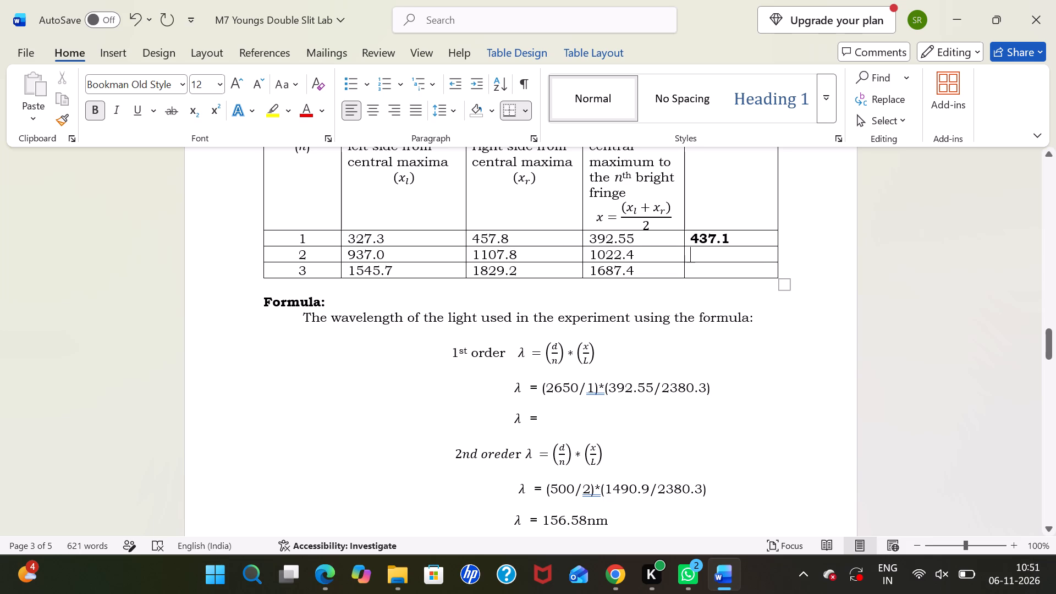
Set the slit distance d to 2650 in the 2nd order wavelength calculation.
scroll(717, 256, down, 1)
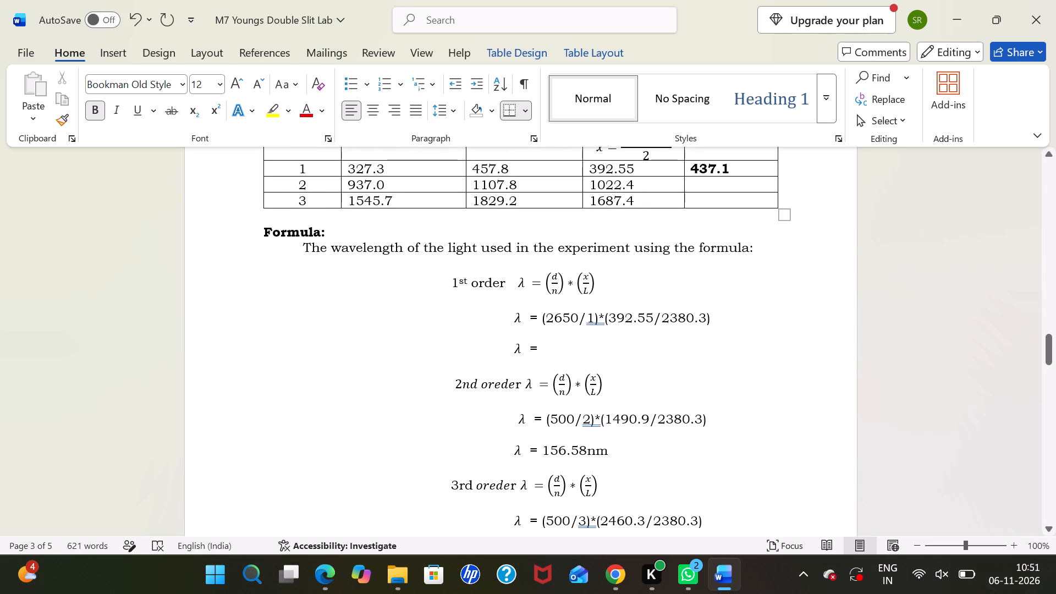
click(572, 419)
key(BackSpace)
key(BackSpace)
key(BackSpace)
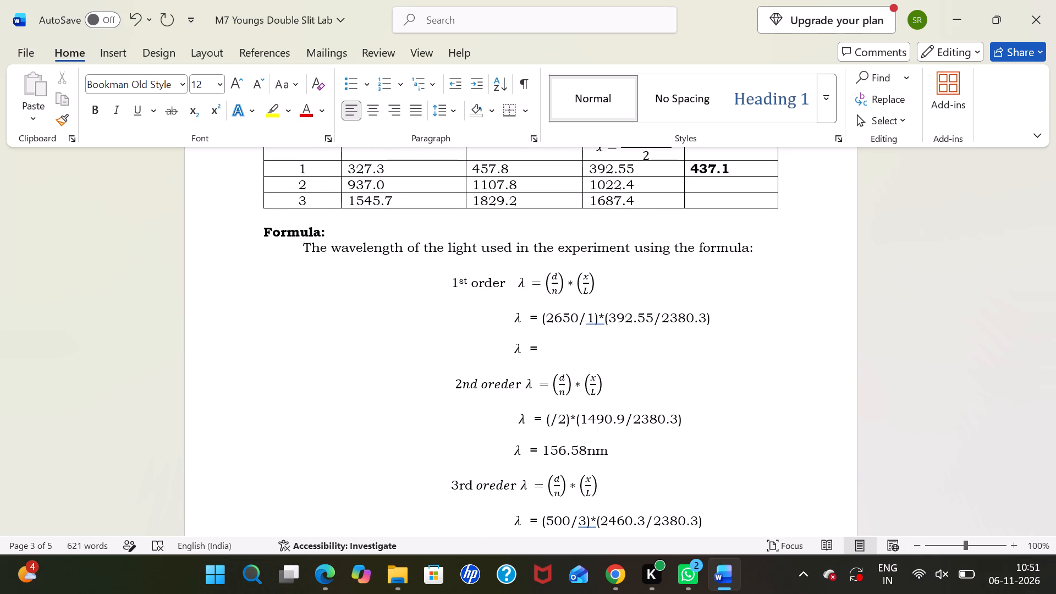
text(2650)
Delete the fringe distance x from the numerator in the 2nd order wavelength calculation.
click(661, 416)
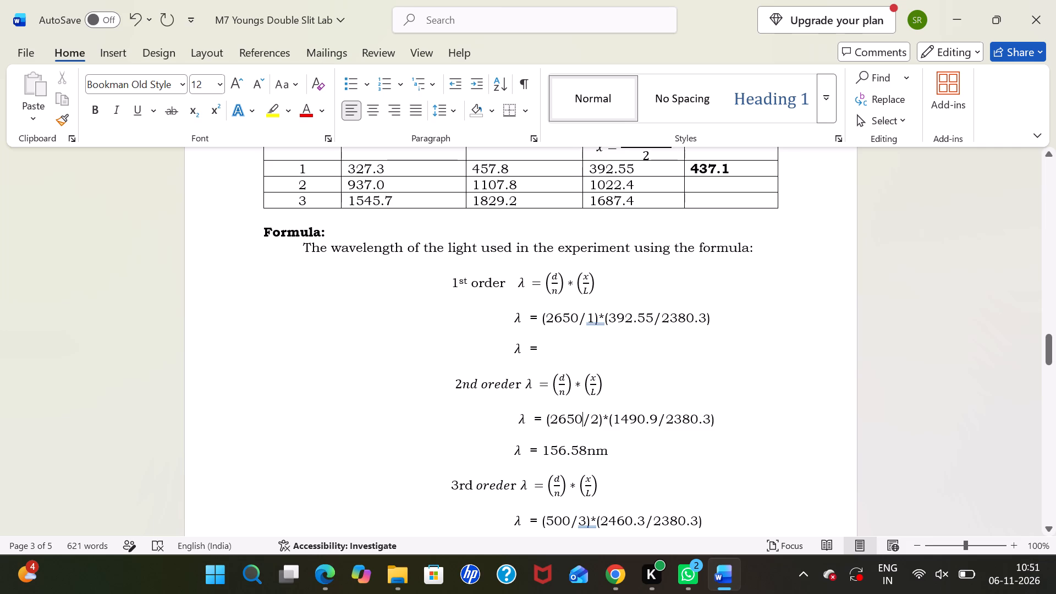
key(BackSpace)
key(BackSpace)
key(BackSpace)
key(BackSpace)
key(BackSpace)
key(BackSpace)
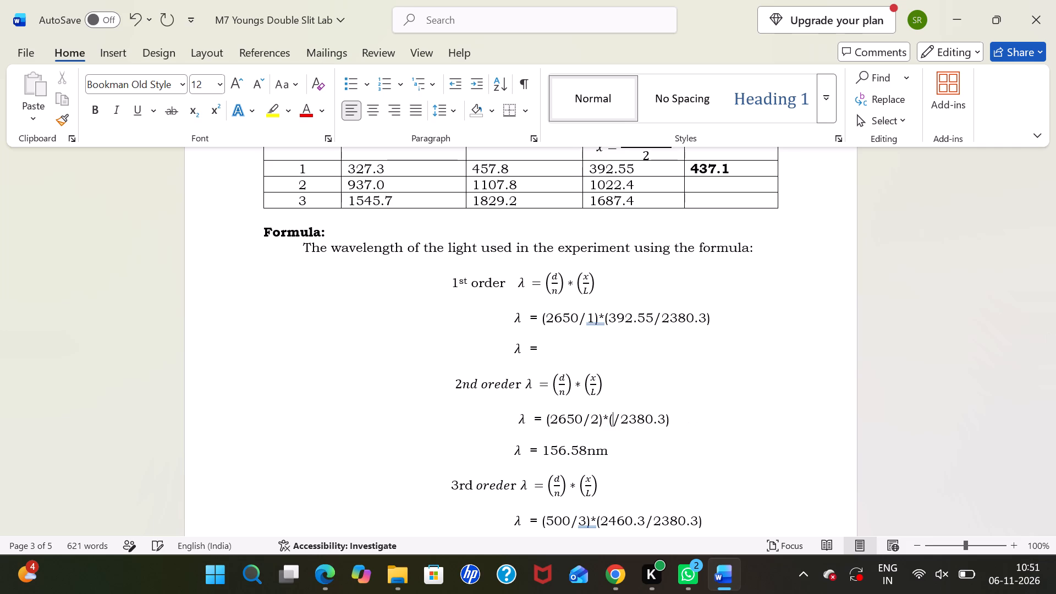
scroll(661, 416, up, 1)
Set the slit distance d to 2650 in the 3rd order wavelength calculation.
scroll(661, 416, down, 2)
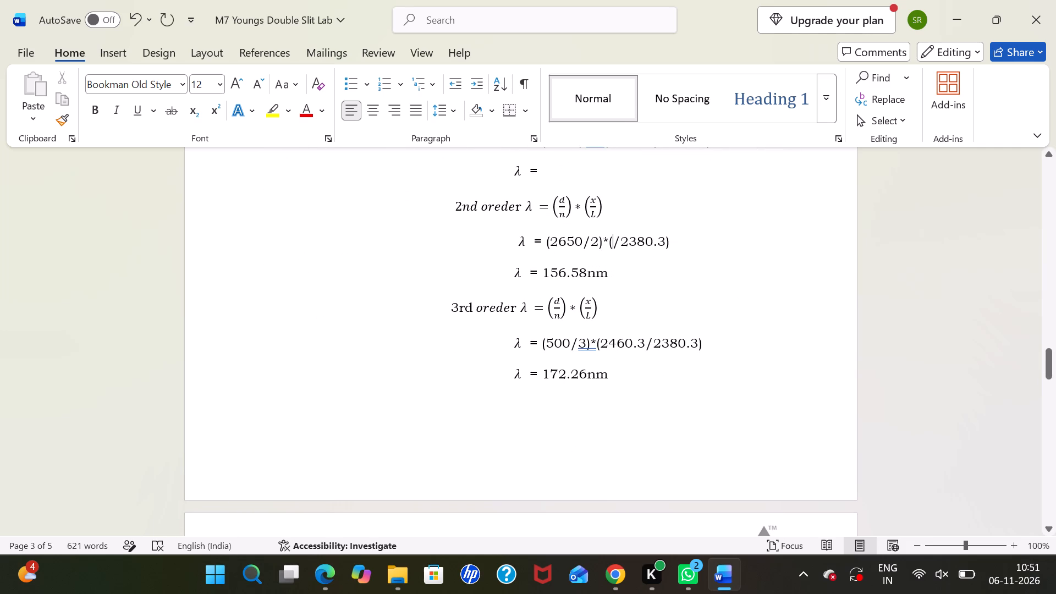
click(568, 343)
key(BackSpace)
key(BackSpace)
key(BackSpace)
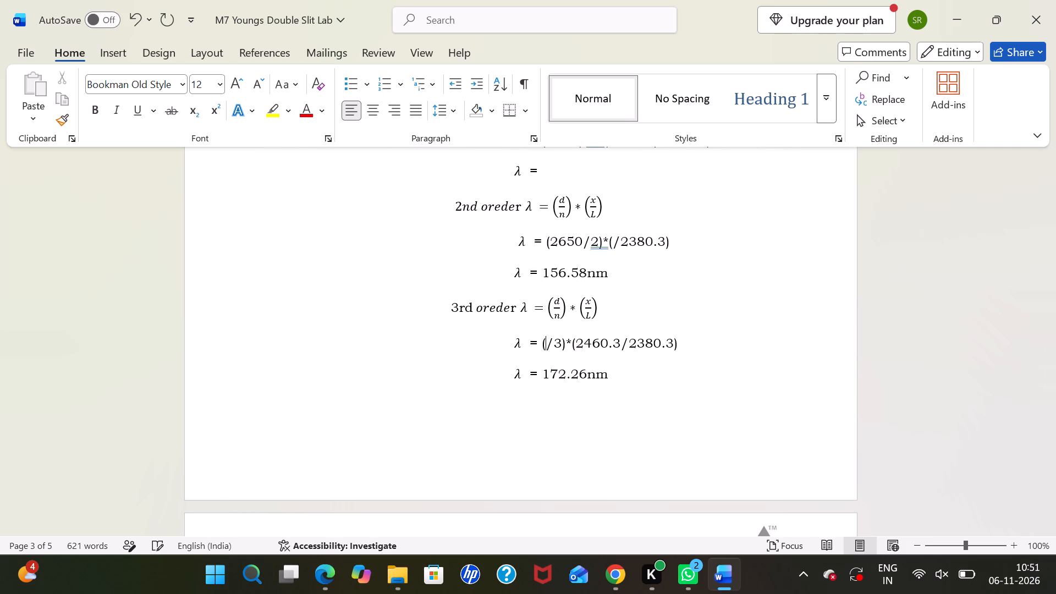
key(1)
key(BackSpace)
text(2650)
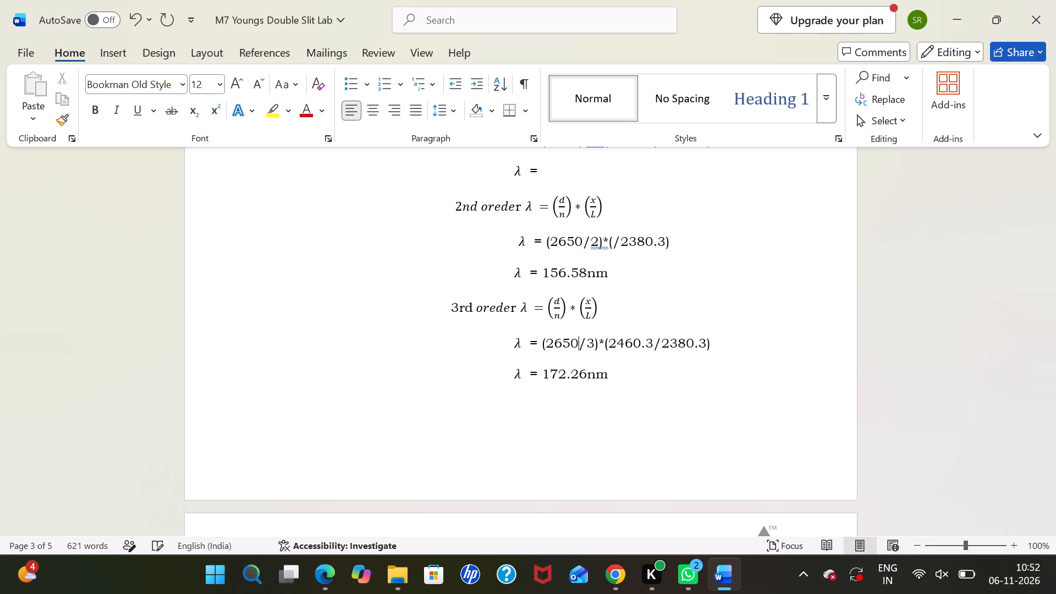
Delete the fringe distance x from the numerator in the 3rd order wavelength calculation.
click(653, 342)
key(BackSpace)
key(BackSpace)
key(BackSpace)
key(BackSpace)
key(BackSpace)
key(BackSpace)
Delete the number from the λ result line of the 2nd order calculation, keeping the nm unit.
click(613, 280)
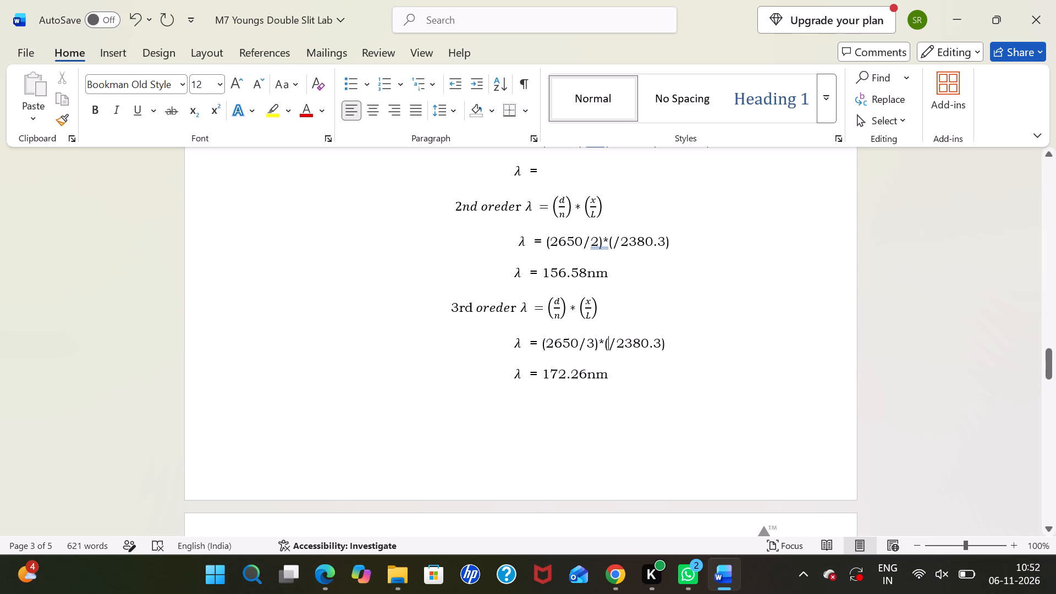
click(585, 271)
key(BackSpace)
key(BackSpace)
key(BackSpace)
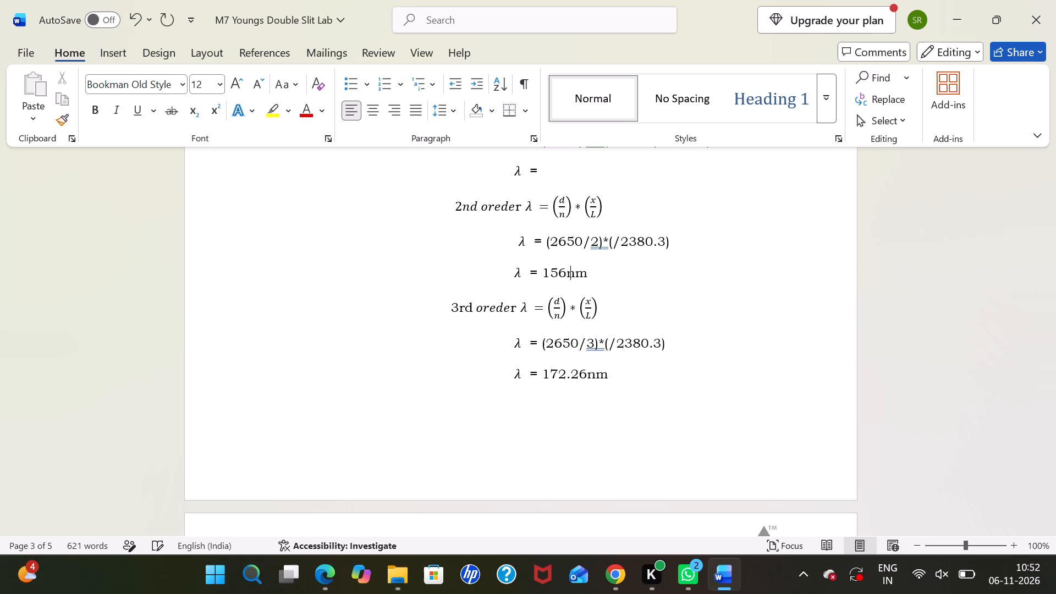
key(BackSpace)
key(BackSpace)
key(BackSpace)
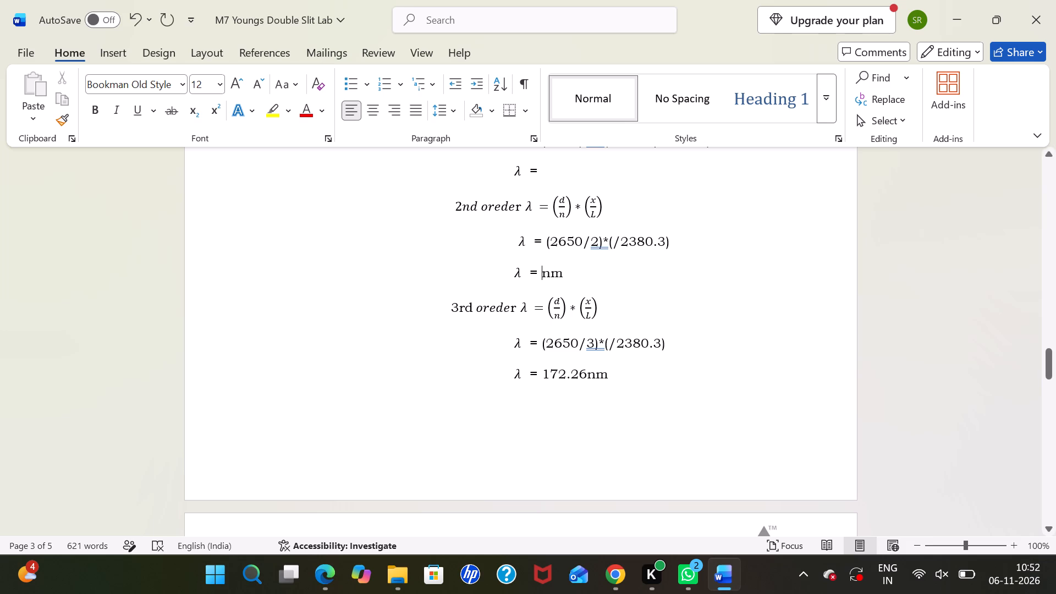
Delete the number from the λ result line of the 3rd order calculation, keeping the nm unit.
click(580, 376)
key(BackSpace)
key(BackSpace)
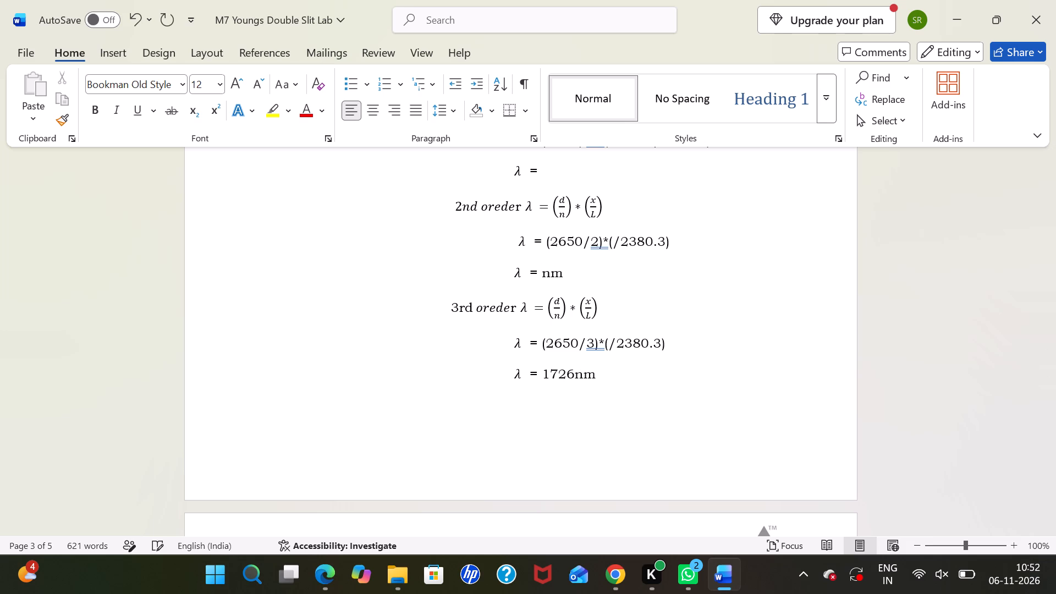
key(Delete)
key(BackSpace)
key(BackSpace)
key(BackSpace)
Insert ()/3 before nm in the green colour wavelength equation of the Result section, as an averaging template.
scroll(580, 376, up, 1)
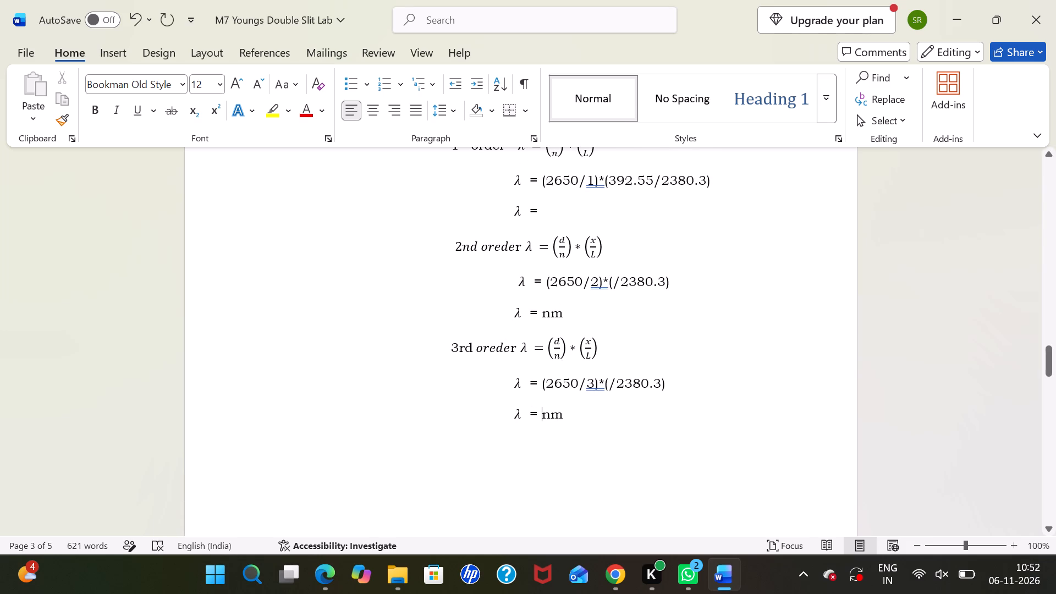
scroll(619, 277, up, 2)
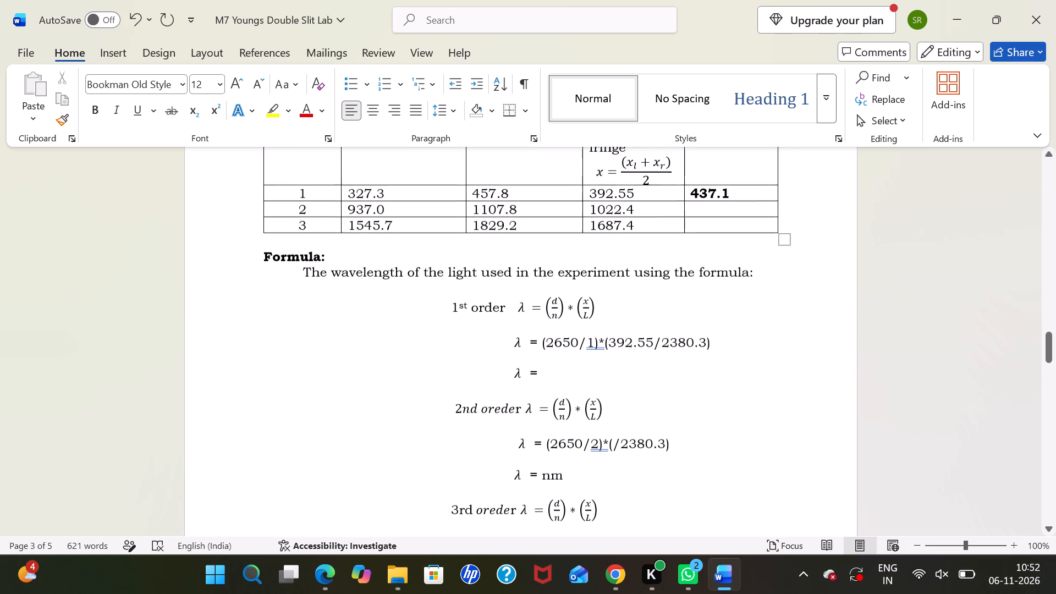
scroll(659, 389, down, 1)
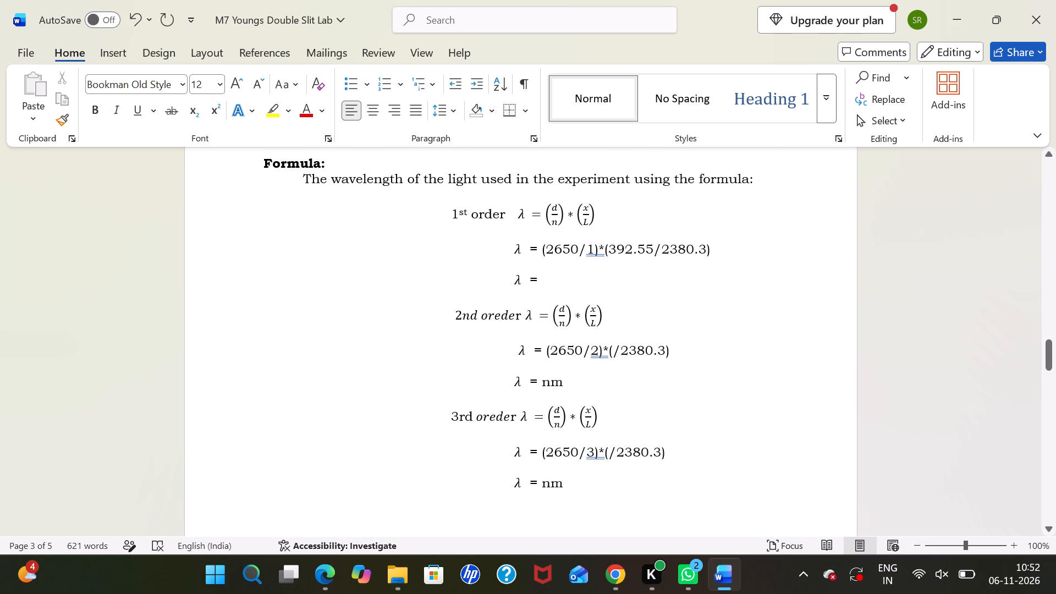
scroll(612, 452, down, 3)
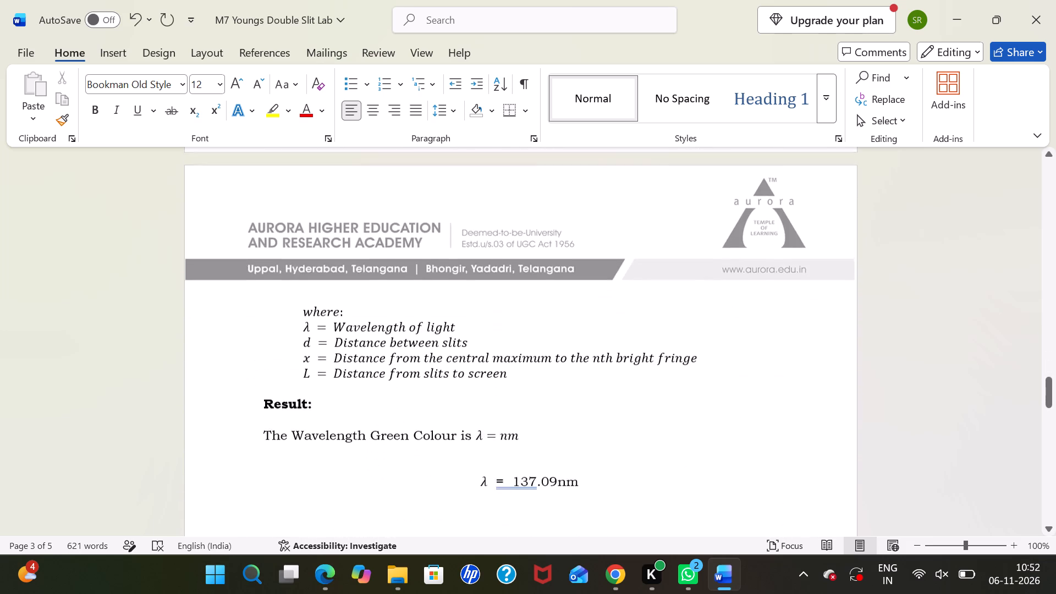
scroll(612, 452, down, 1)
click(495, 351)
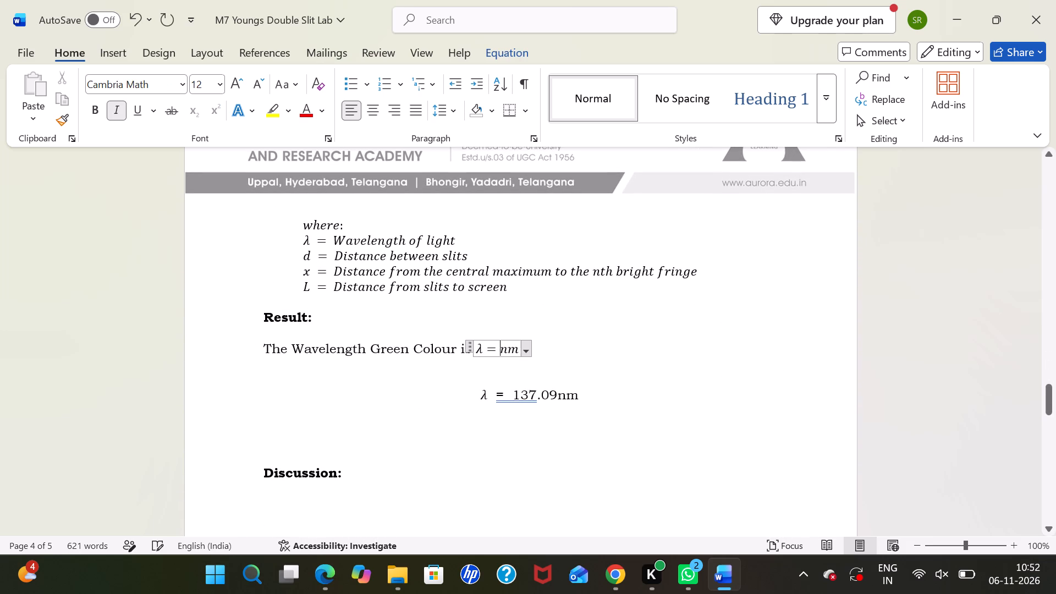
key(shift+parenleft)
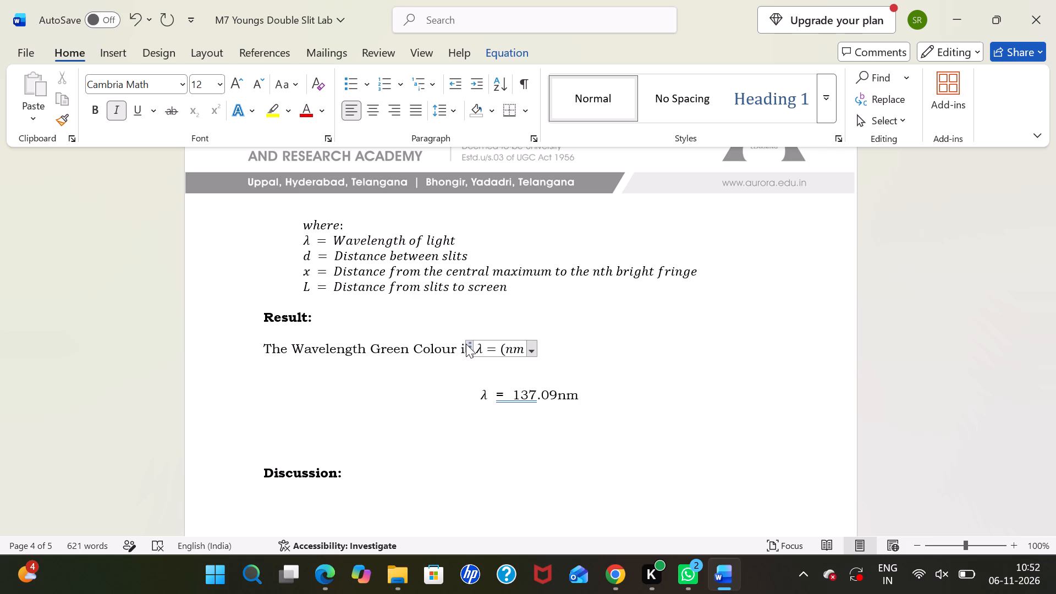
key(shift+parenright)
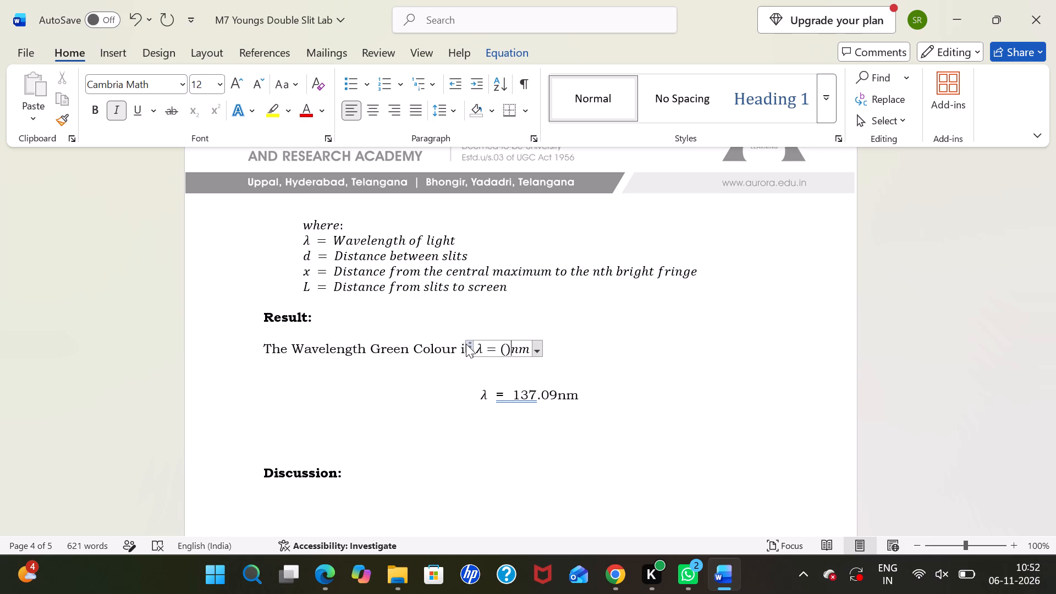
key(shift+question)
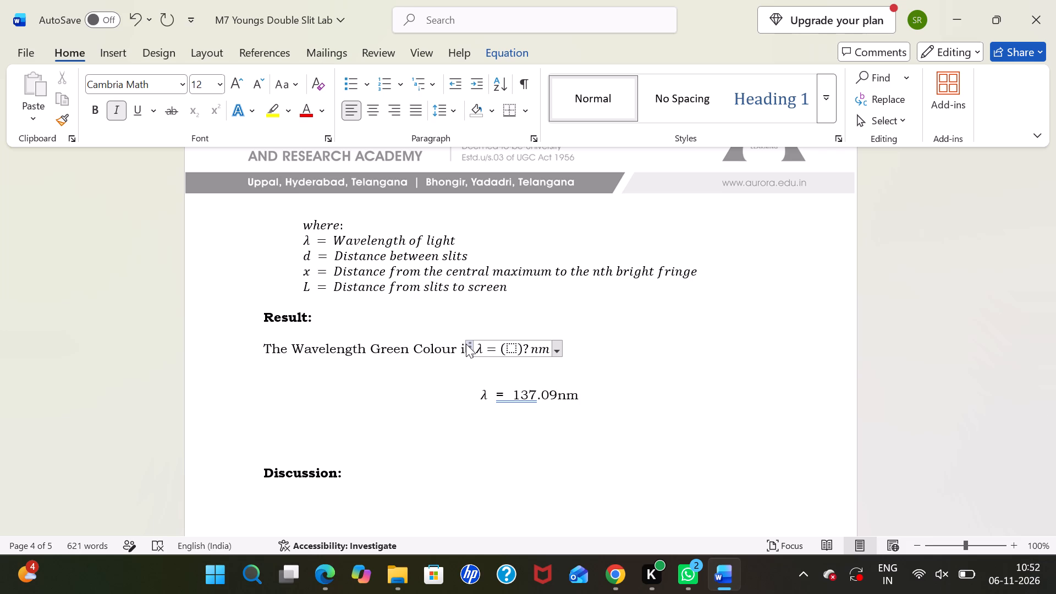
key(BackSpace)
key(slash)
key(3)
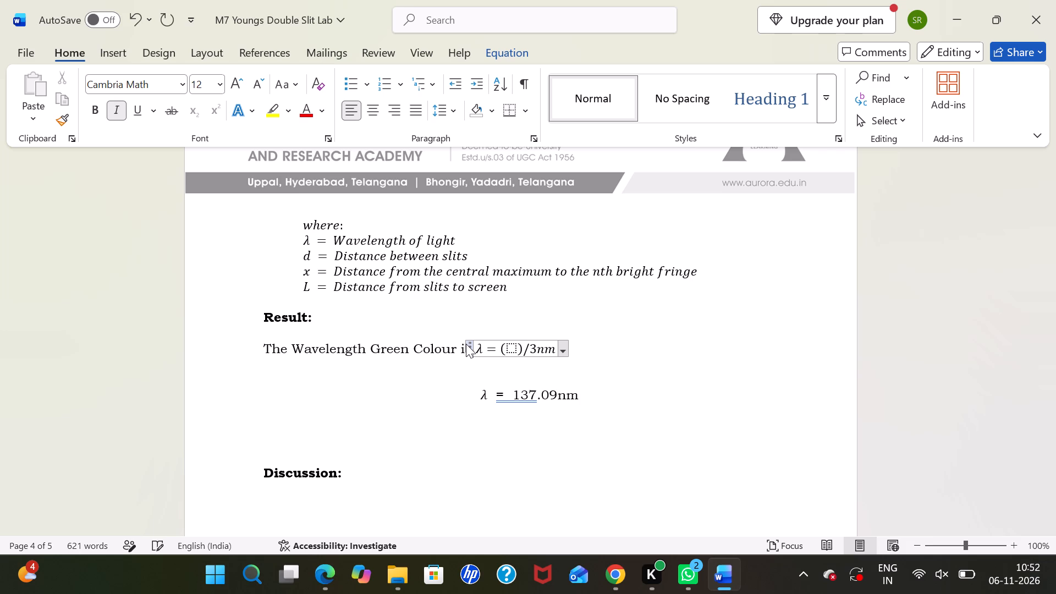
Add a space between ()/3 and nm in the green colour wavelength equation of the Result section, keeping the fraction in linear form.
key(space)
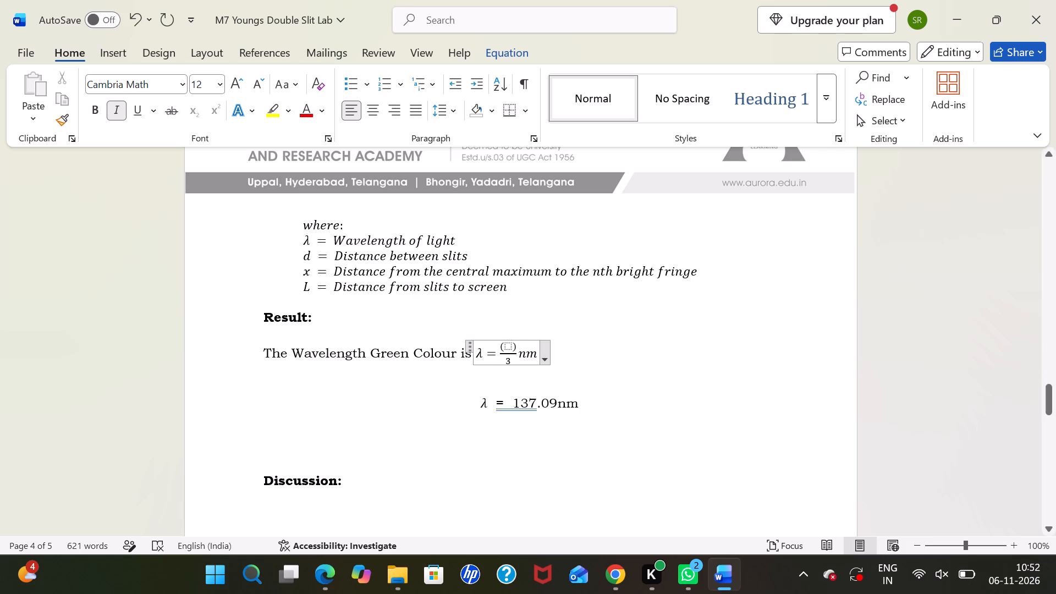
key(ctrl+z)
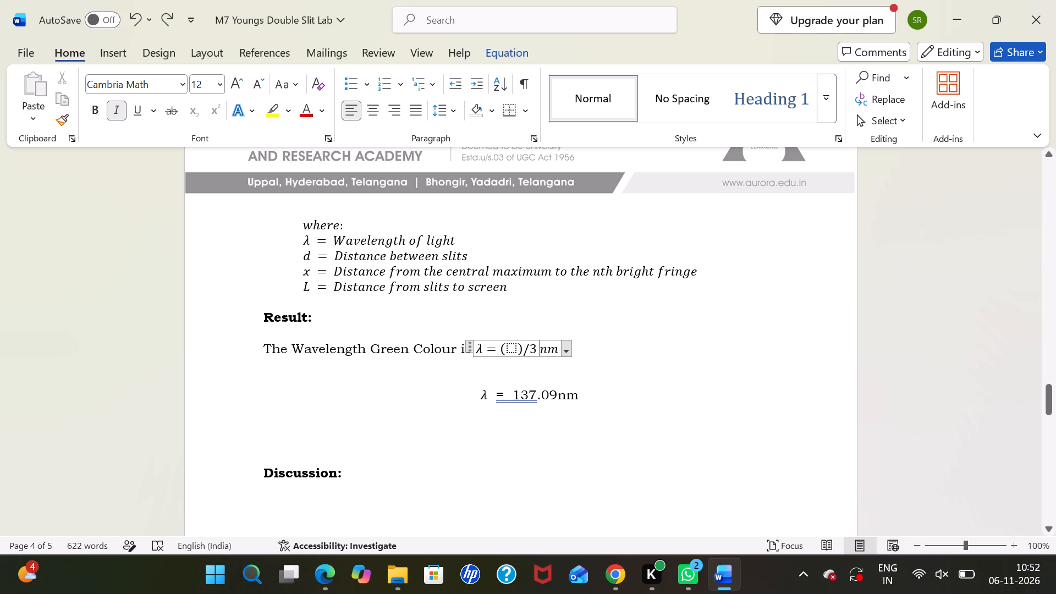
click(508, 349)
click(687, 340)
Place the insertion point at the empty fringe distance before /2380.3 in the 2nd order wavelength calculation.
scroll(687, 340, up, 4)
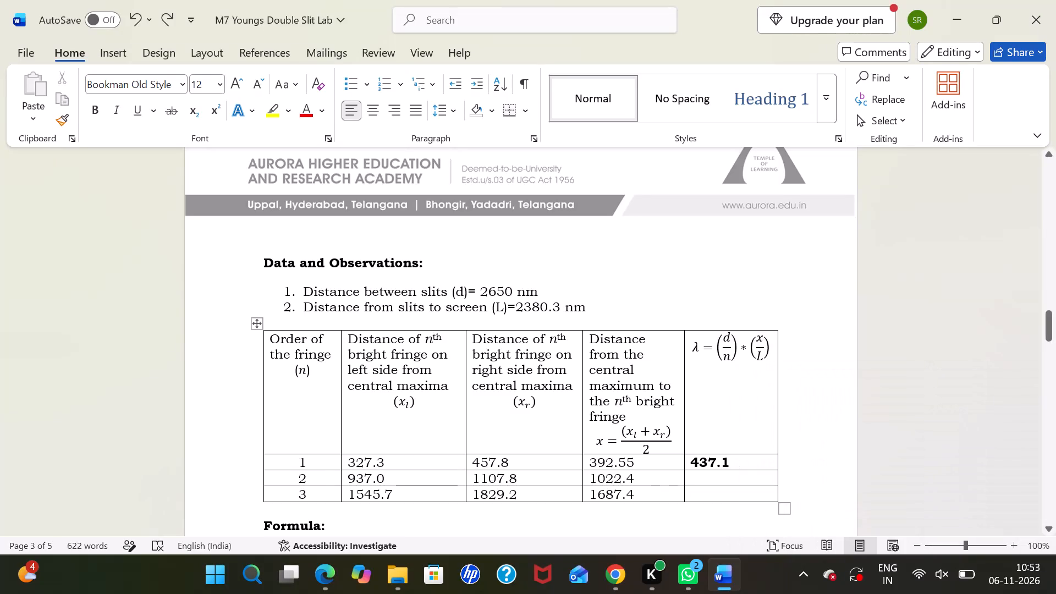
scroll(721, 417, down, 2)
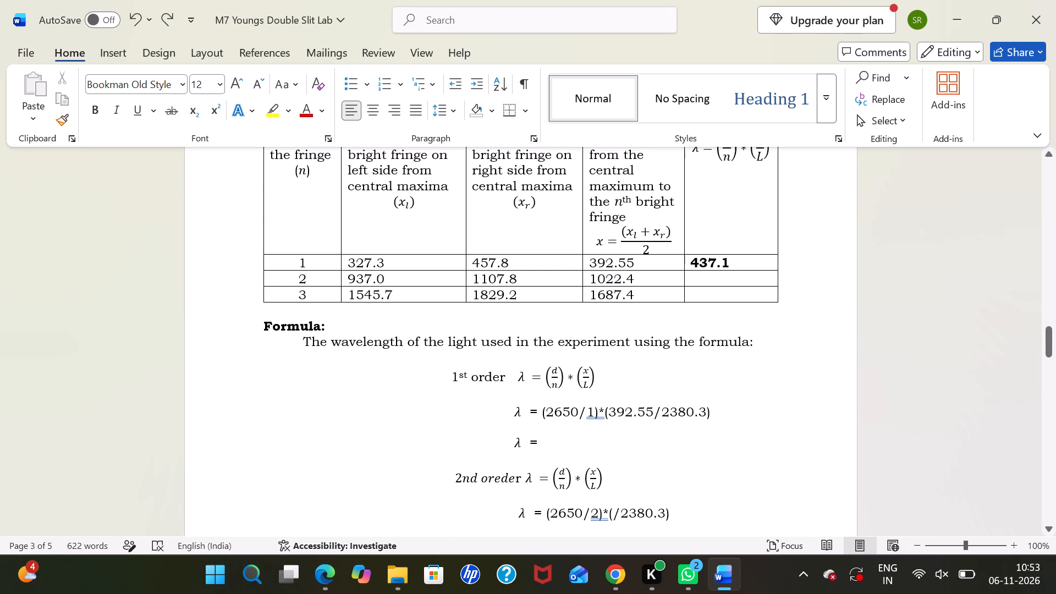
scroll(676, 377, down, 2)
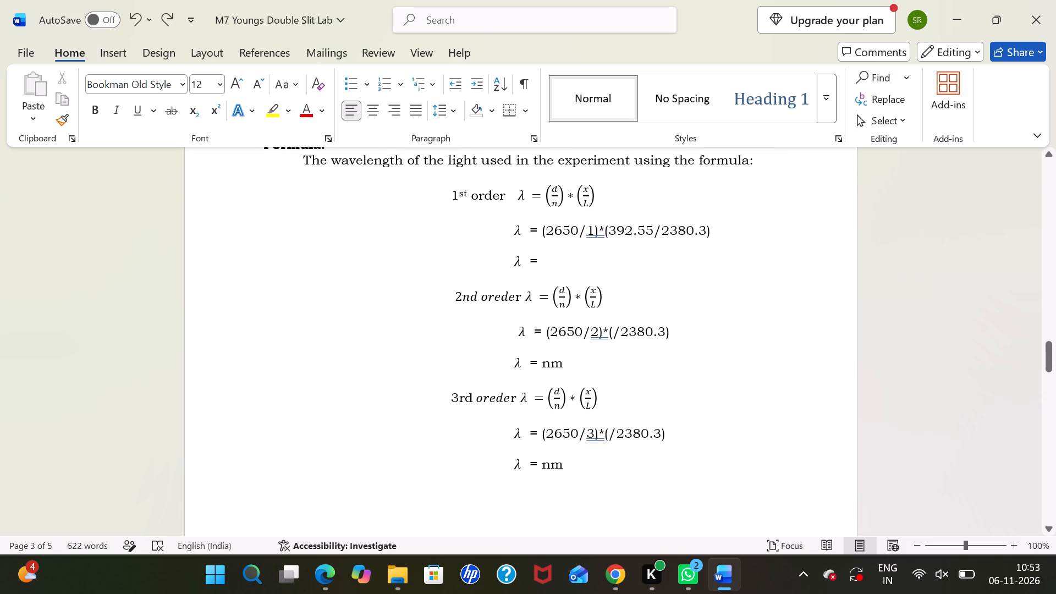
scroll(690, 350, up, 2)
scroll(690, 350, down, 1)
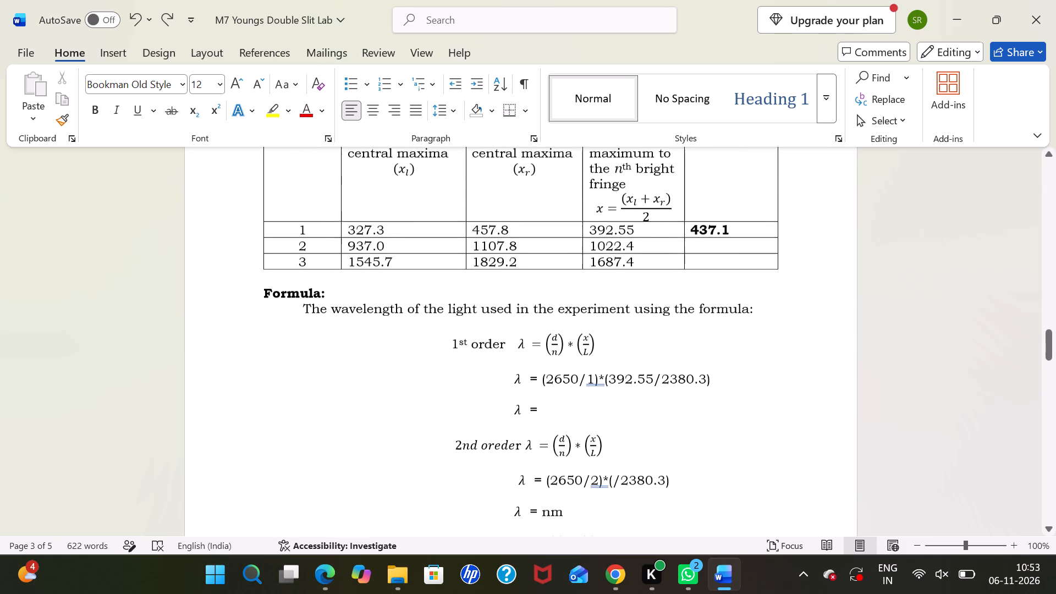
scroll(690, 350, down, 1)
click(614, 461)
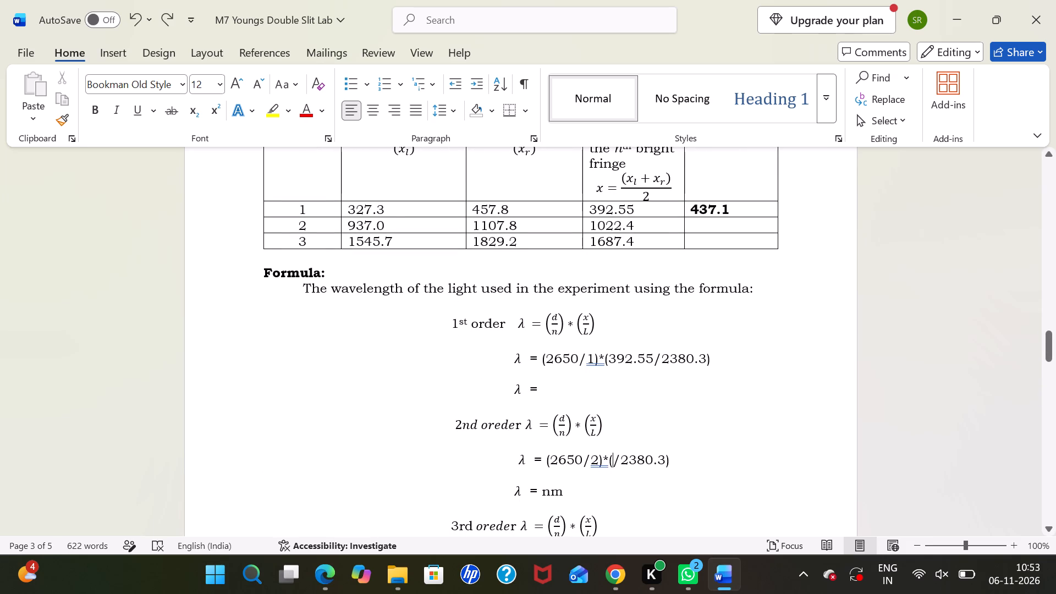
Enter 1022.4 as the fringe distance x in the 2nd order wavelength calculation.
text(10)
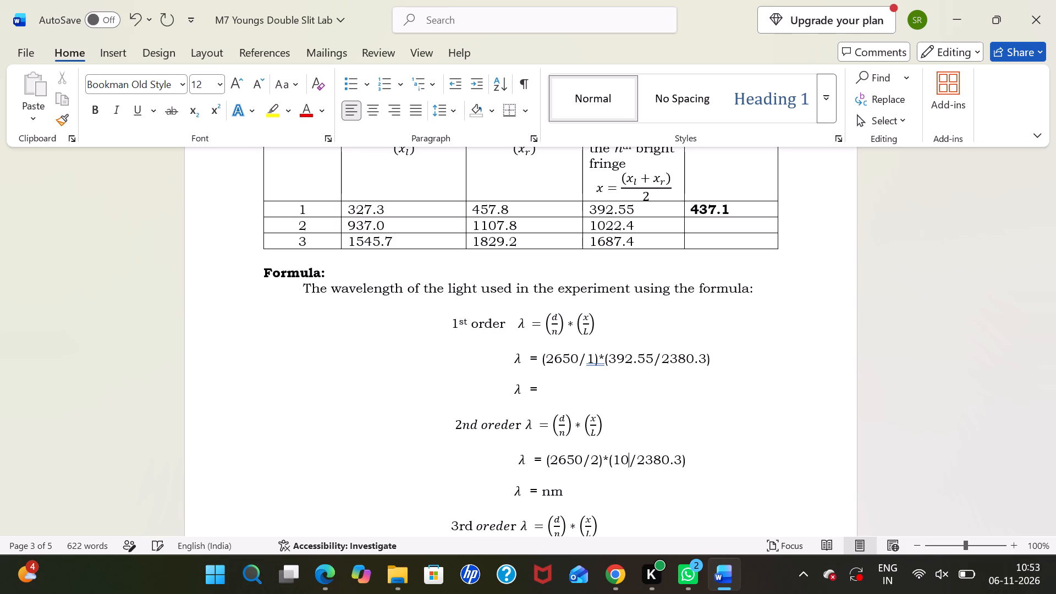
text(22)
text(.4)
Enter 1687.4 as the fringe distance x in the 3rd order wavelength calculation.
scroll(657, 510, down, 1)
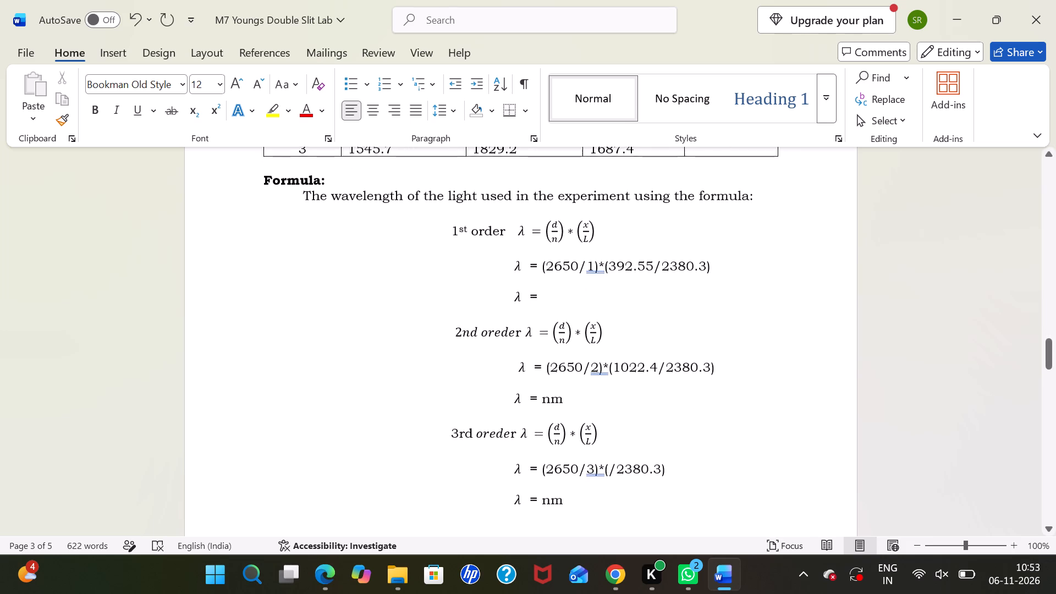
scroll(657, 510, down, 1)
click(609, 476)
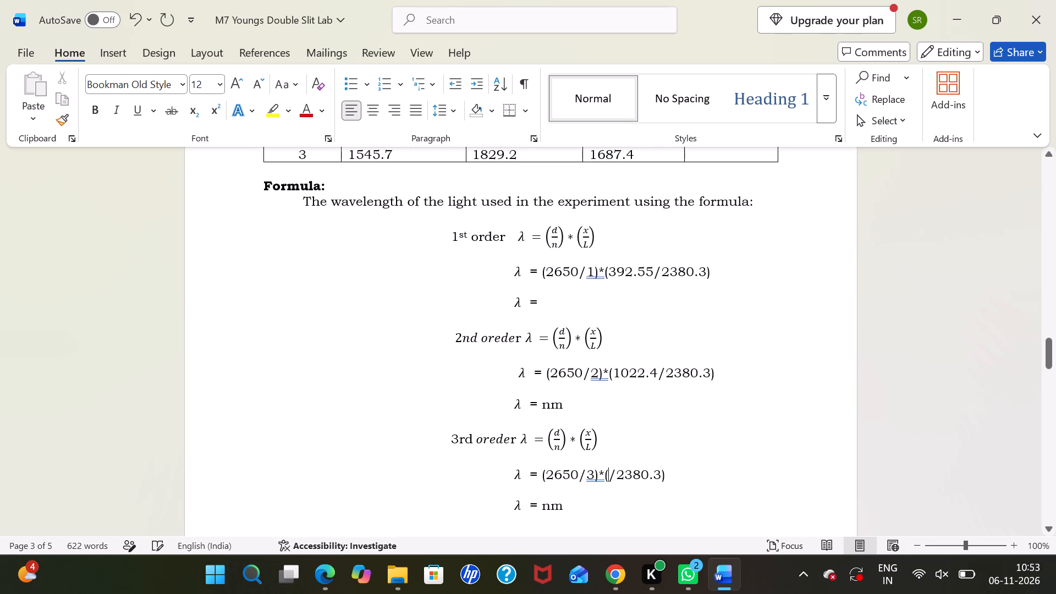
text(16)
text(87)
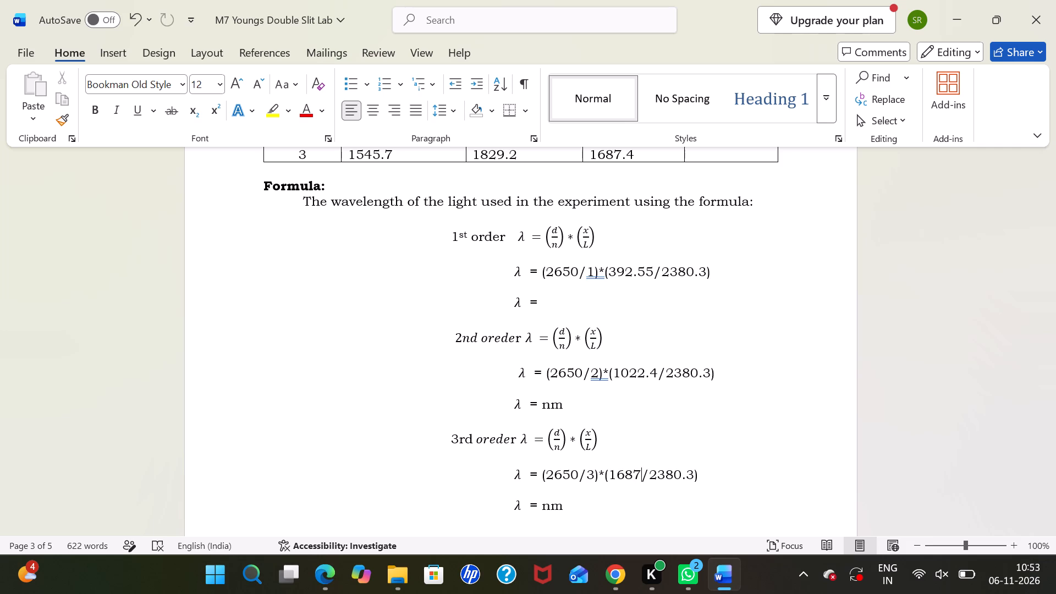
text(.4)
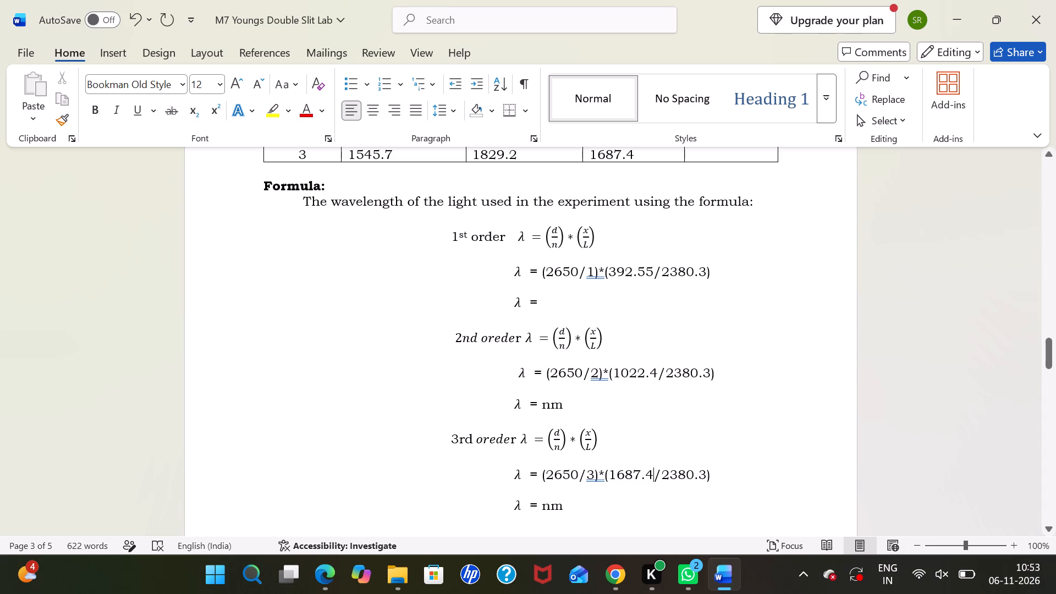
Enter 569.12 before nm on the λ result line of the 2nd order calculation.
scroll(717, 408, up, 1)
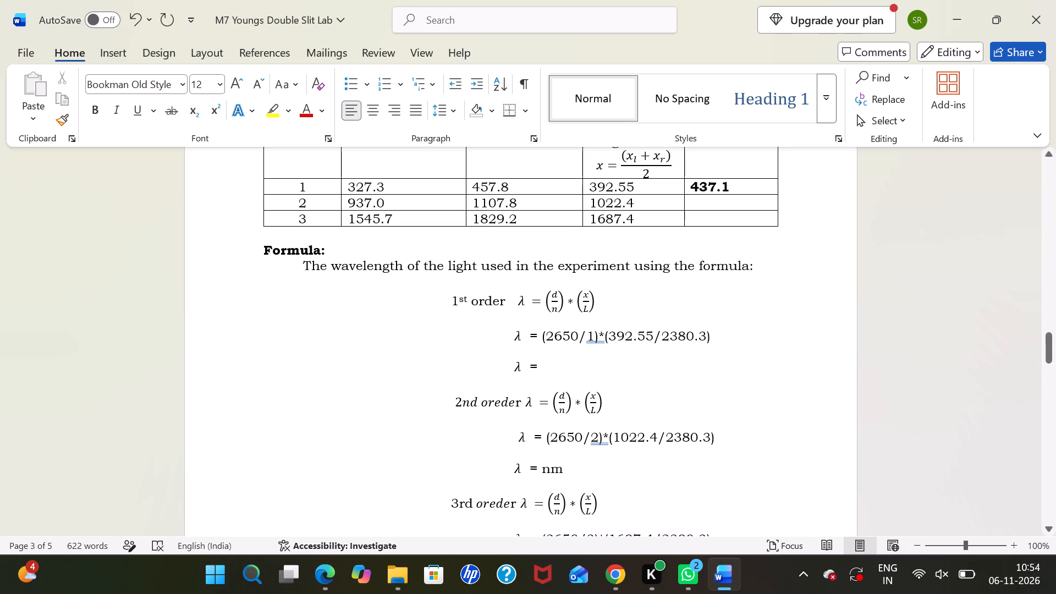
click(541, 467)
text(569.)
text(12)
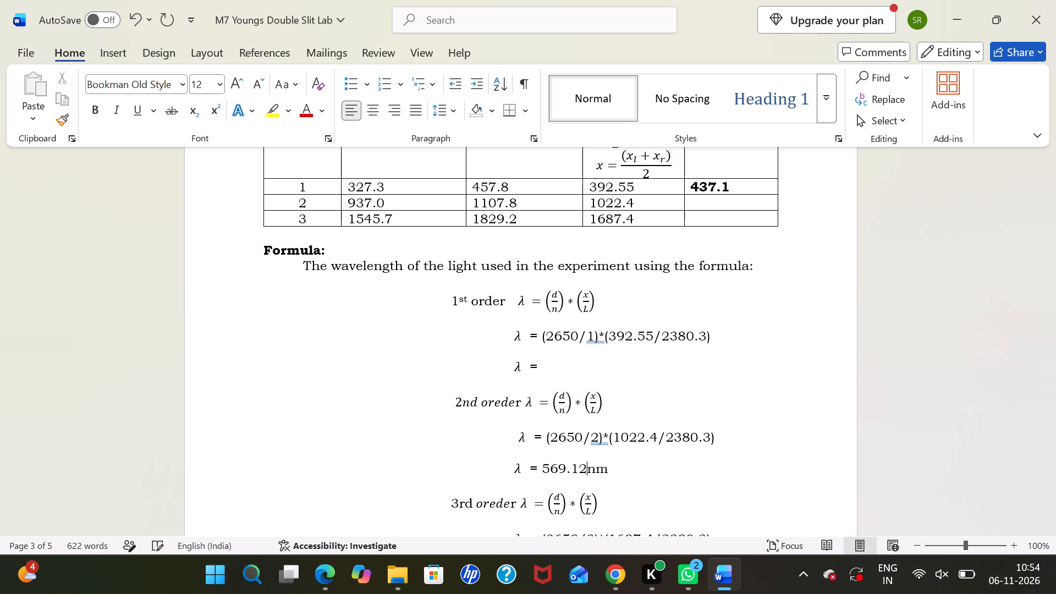
Enter 569.12nm in the λ column of the observations table for the 2nd order fringe.
scroll(617, 500, right, 1)
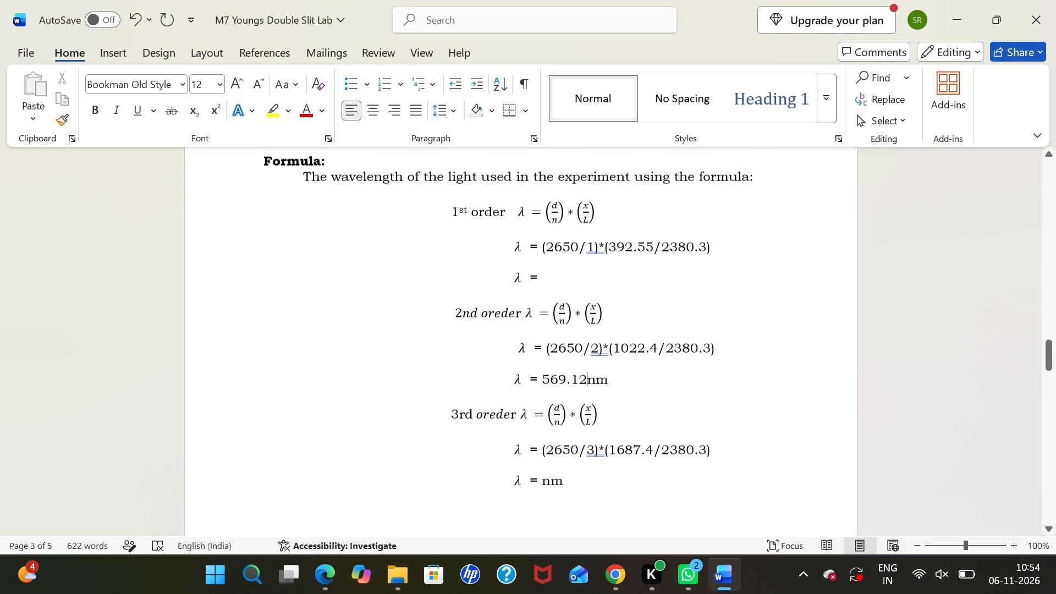
scroll(617, 500, right, 1)
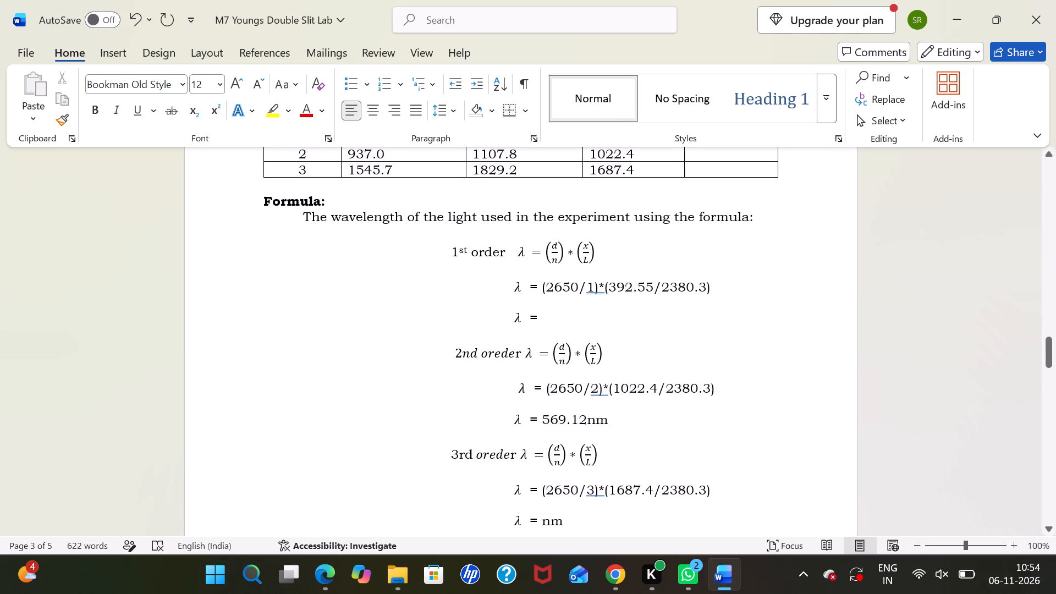
scroll(730, 206, up, 1)
click(724, 172)
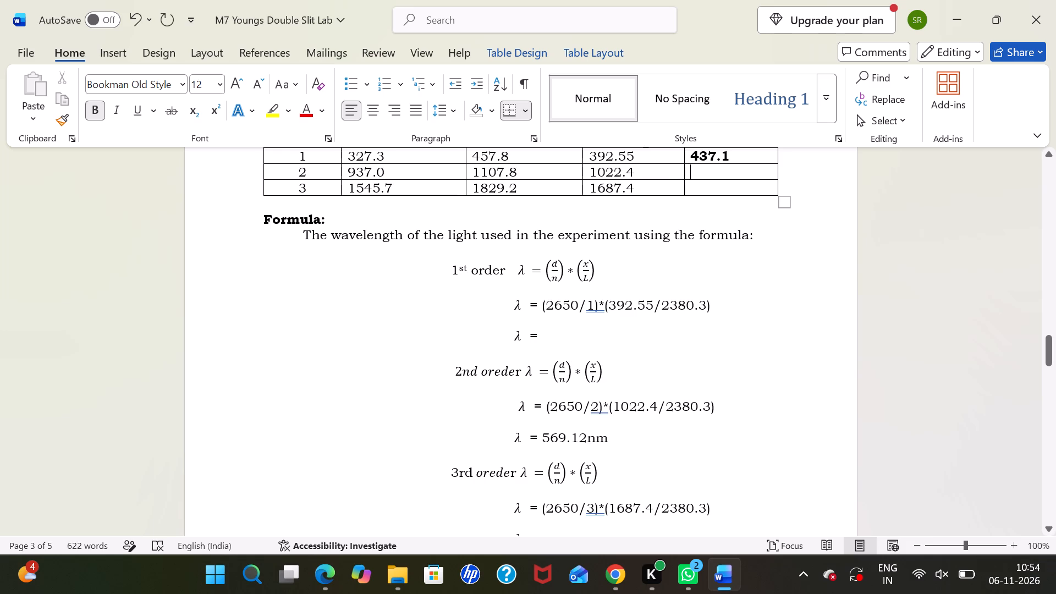
text(569)
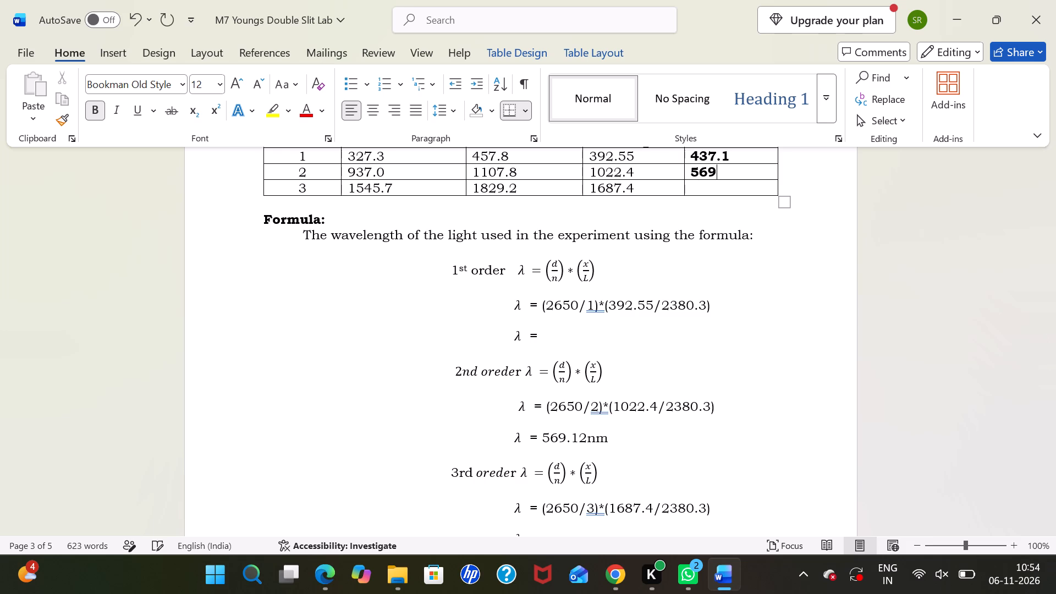
key(period)
text(12)
text(nm)
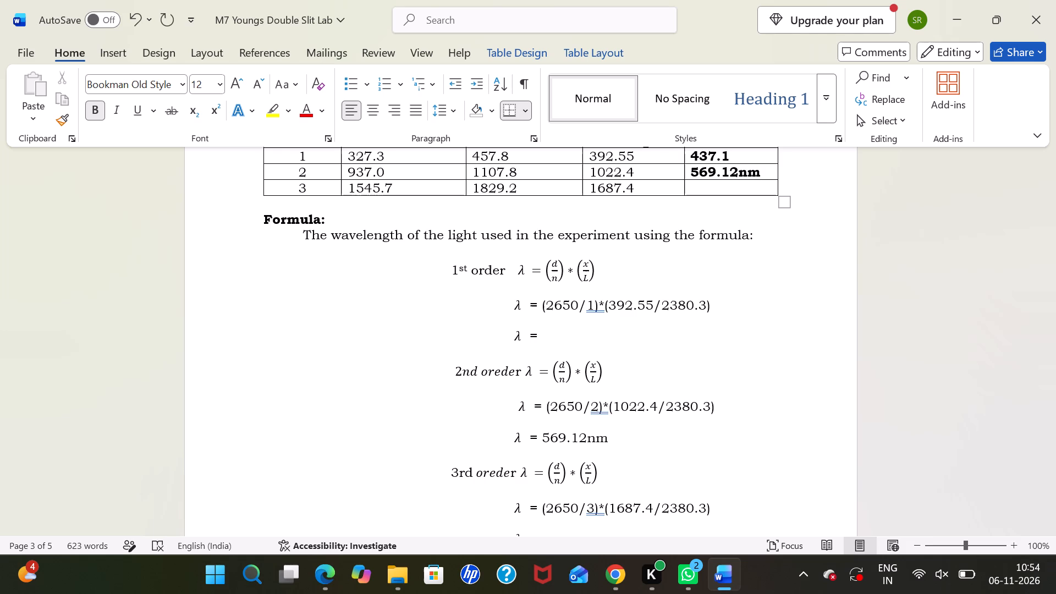
Add the unit nm to the 1st order wavelength in the observations table's λ column.
click(737, 155)
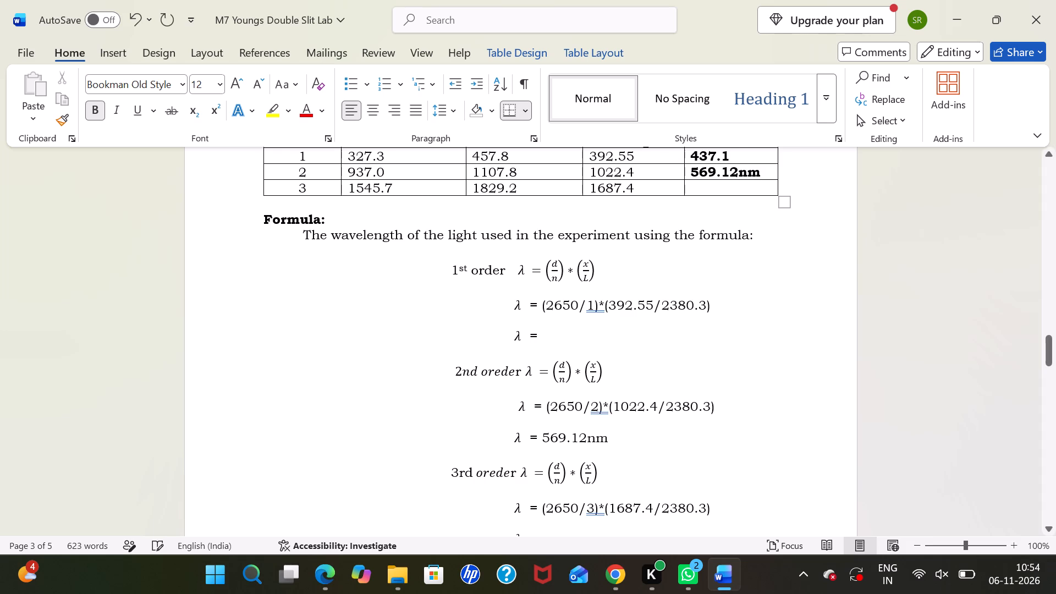
text(nm)
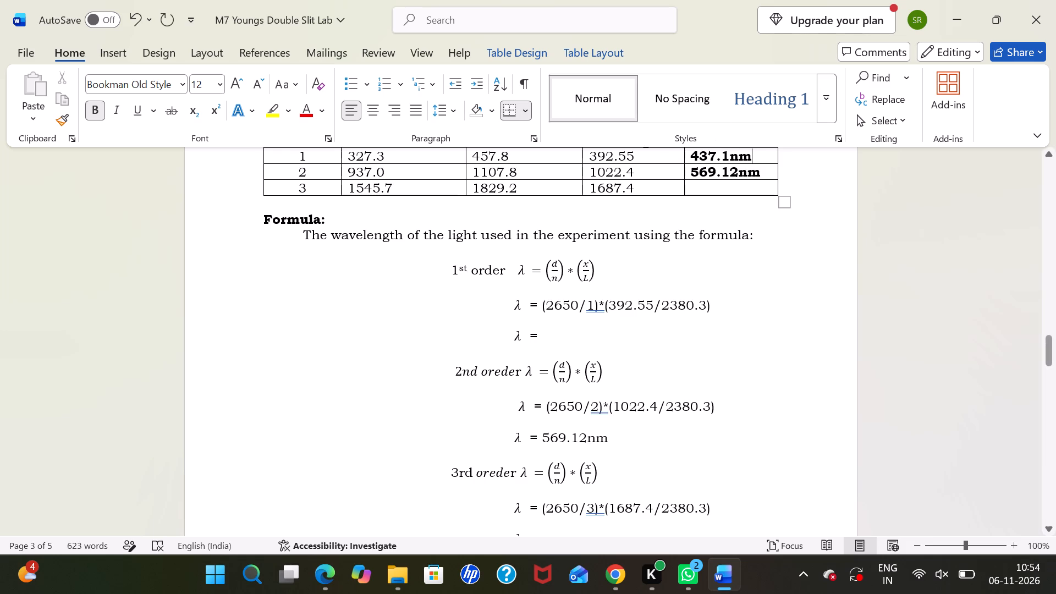
Enter 626.19 in the λ column of the observations table for the 3rd order fringe.
click(714, 191)
text(626)
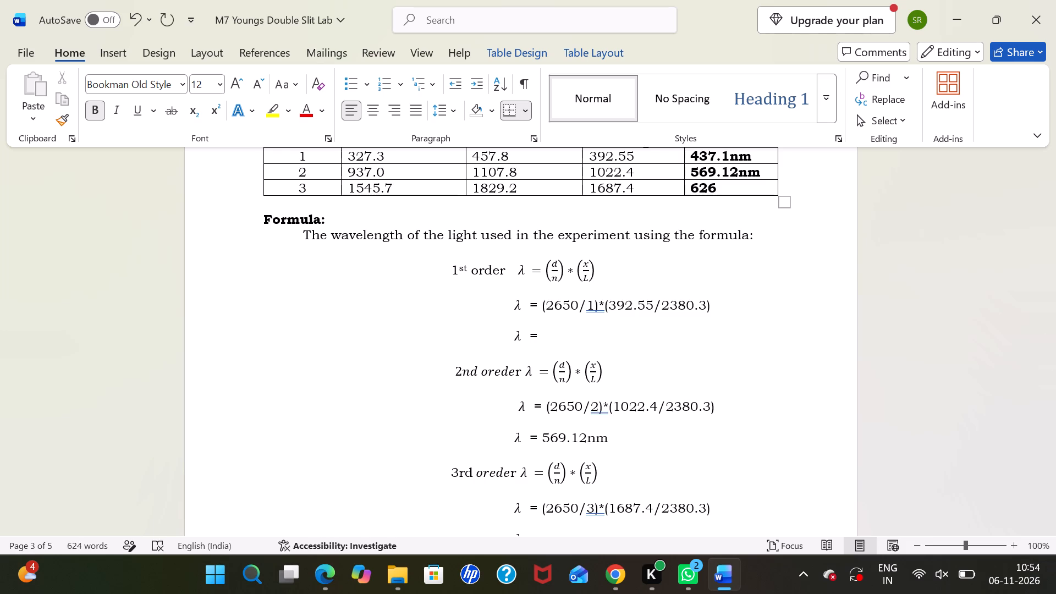
text(.19)
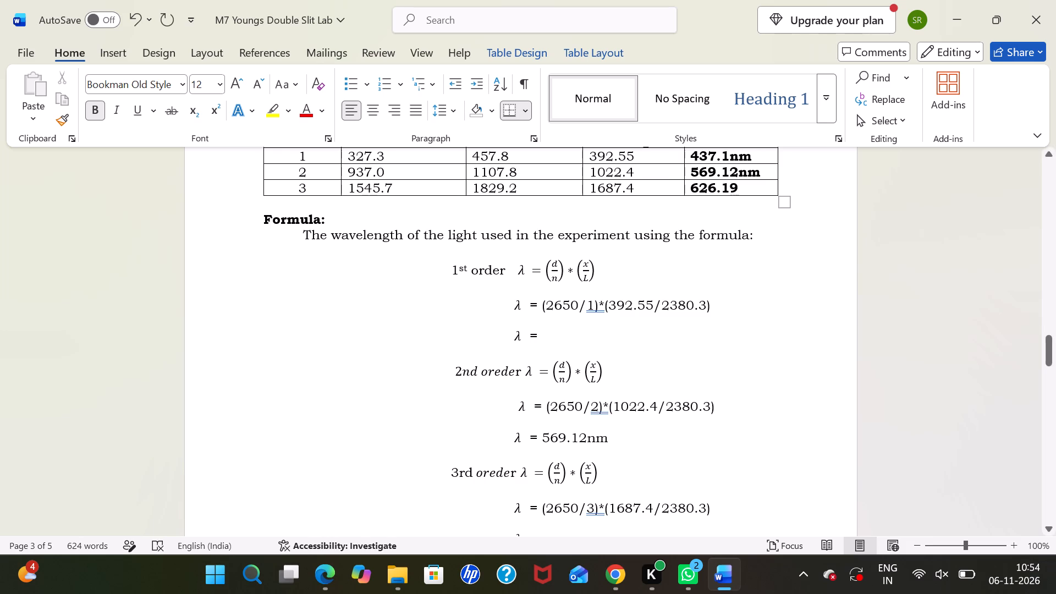
Enter 626.19 before nm on the λ result line of the 3rd order calculation.
scroll(716, 247, down, 2)
click(541, 393)
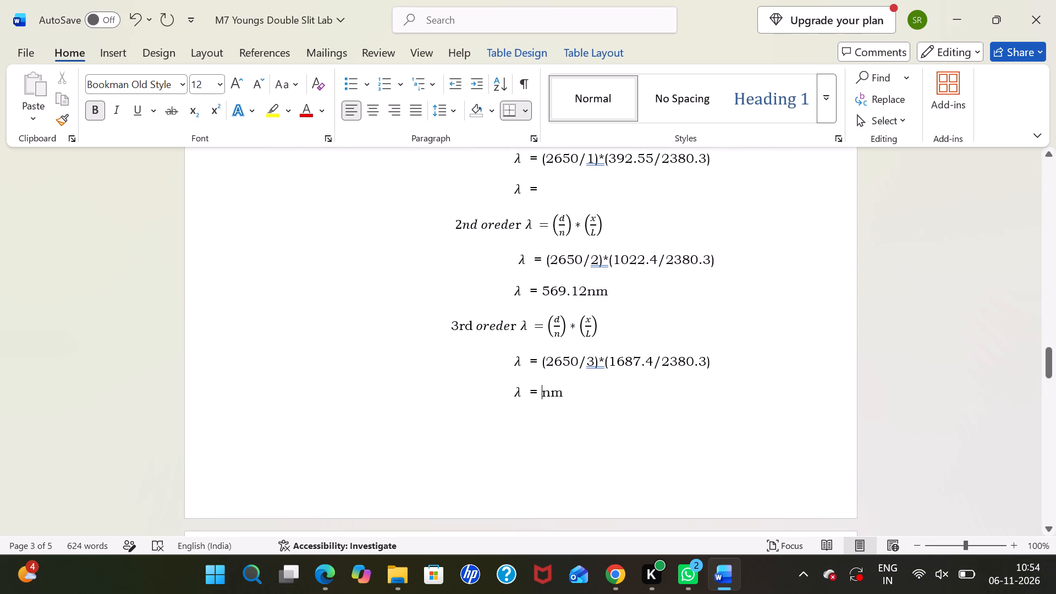
text(626)
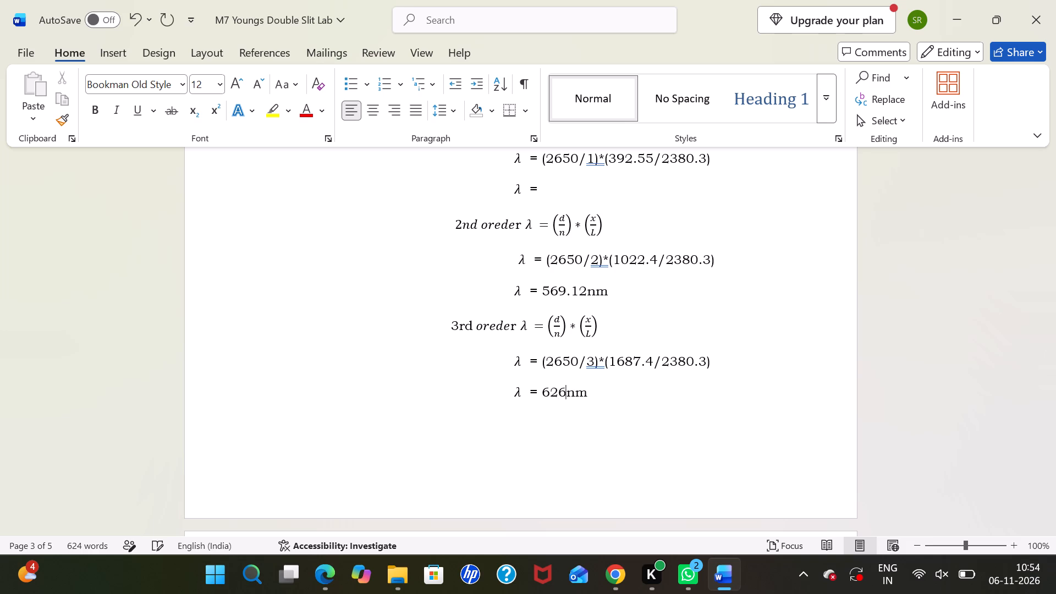
text(.19)
Delete the old number before nm on the final λ line of the Result section.
scroll(568, 455, down, 2)
scroll(568, 455, up, 2)
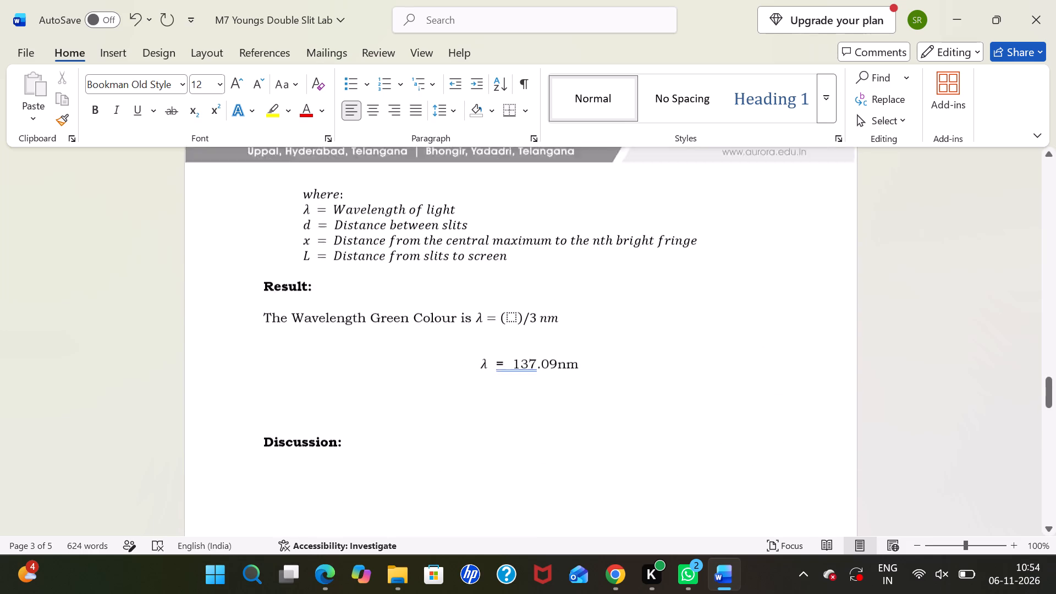
scroll(568, 455, up, 2)
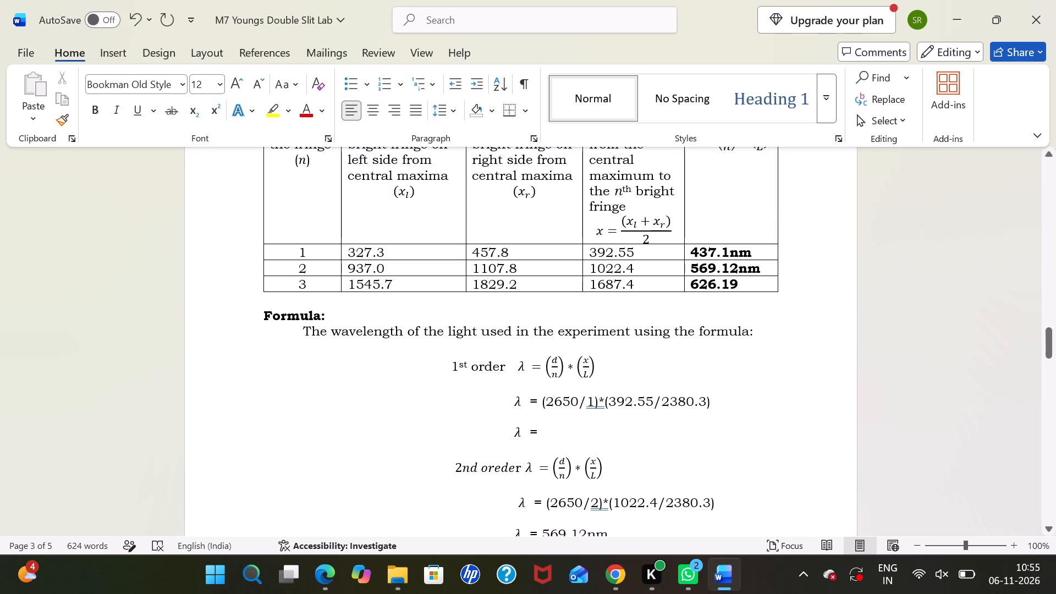
scroll(821, 360, down, 8)
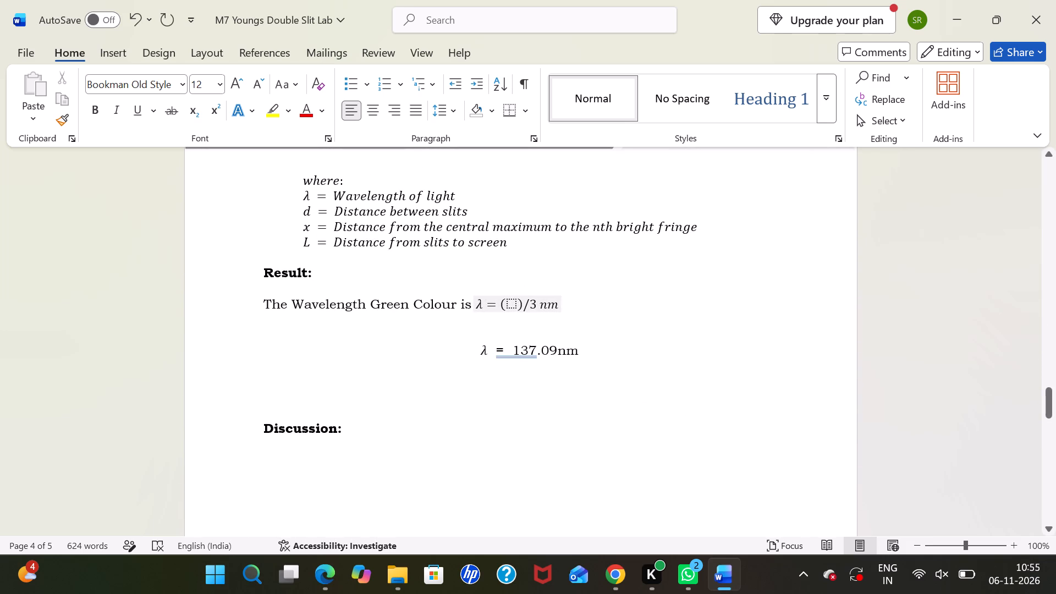
click(557, 350)
key(BackSpace)
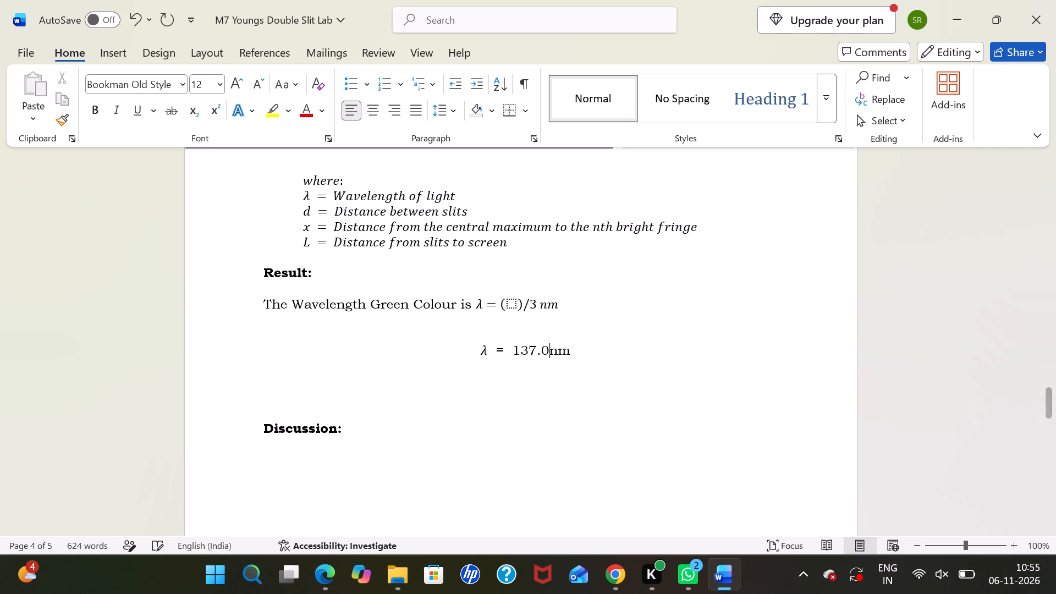
key(BackSpace)
key(BackSpace)
key(BackSpace)
key(BackSpace)
key(BackSpace)
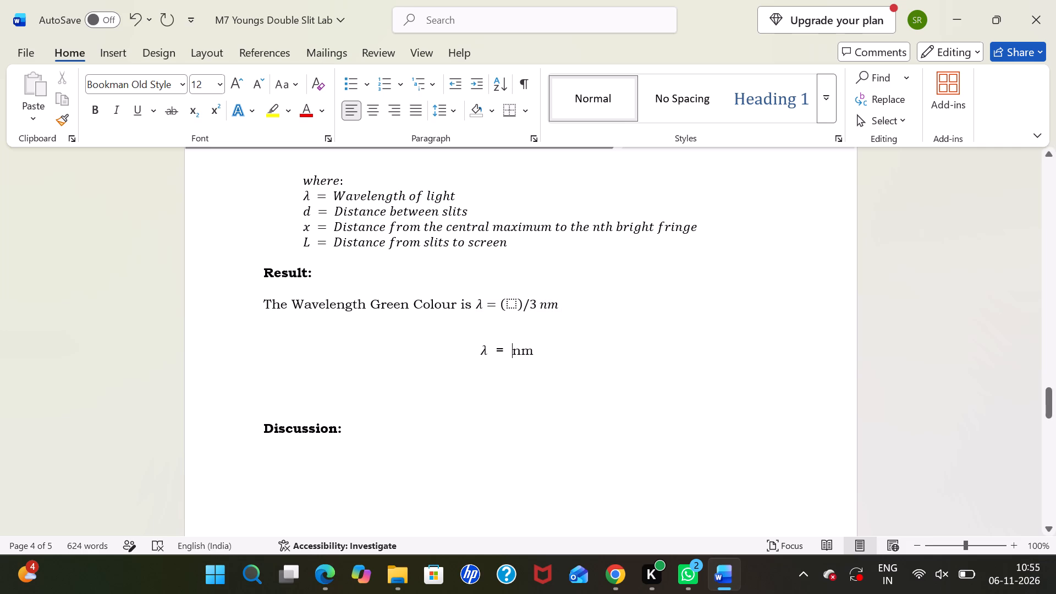
Fill the empty parentheses of the green colour wavelength equation in the Result section with 1632.41.
click(510, 302)
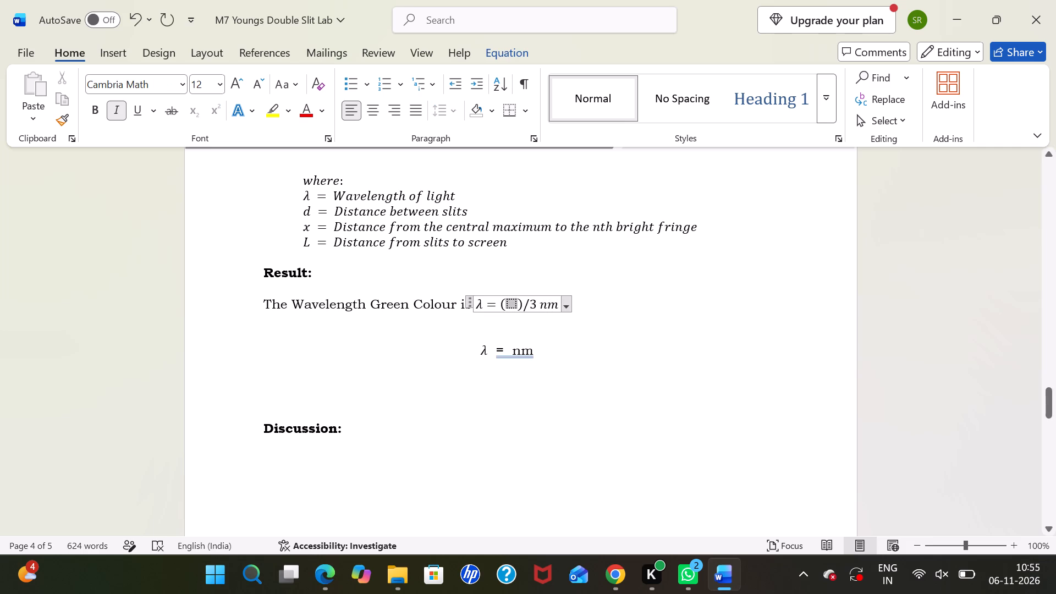
text(16)
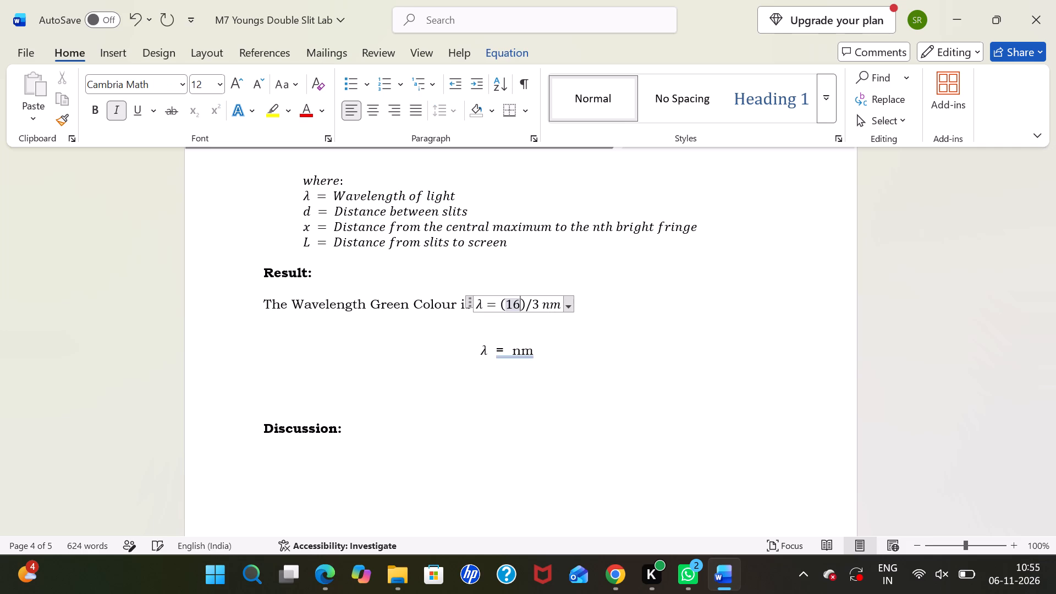
text(32)
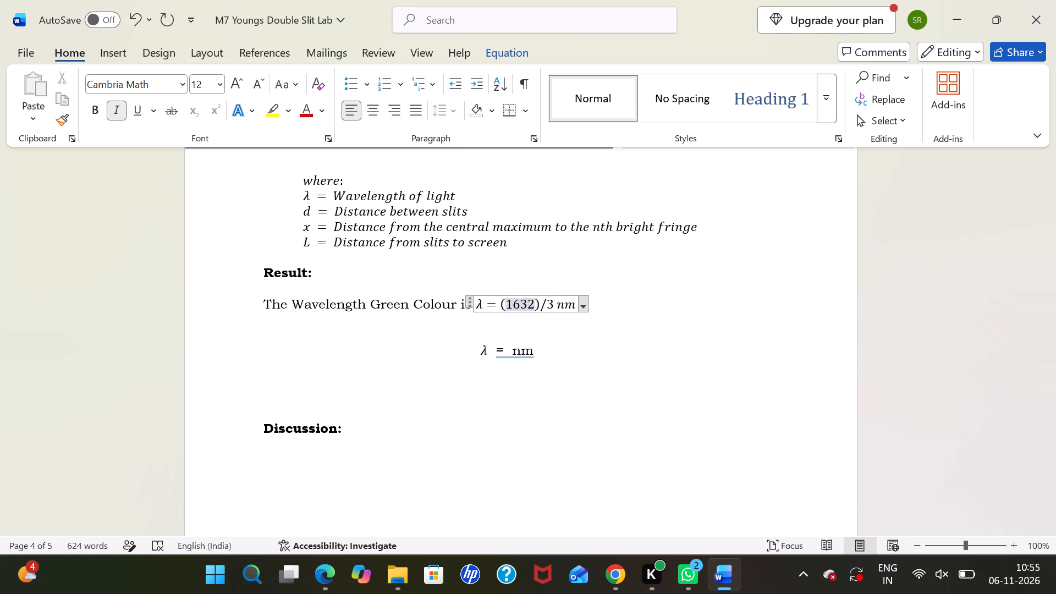
text(.41)
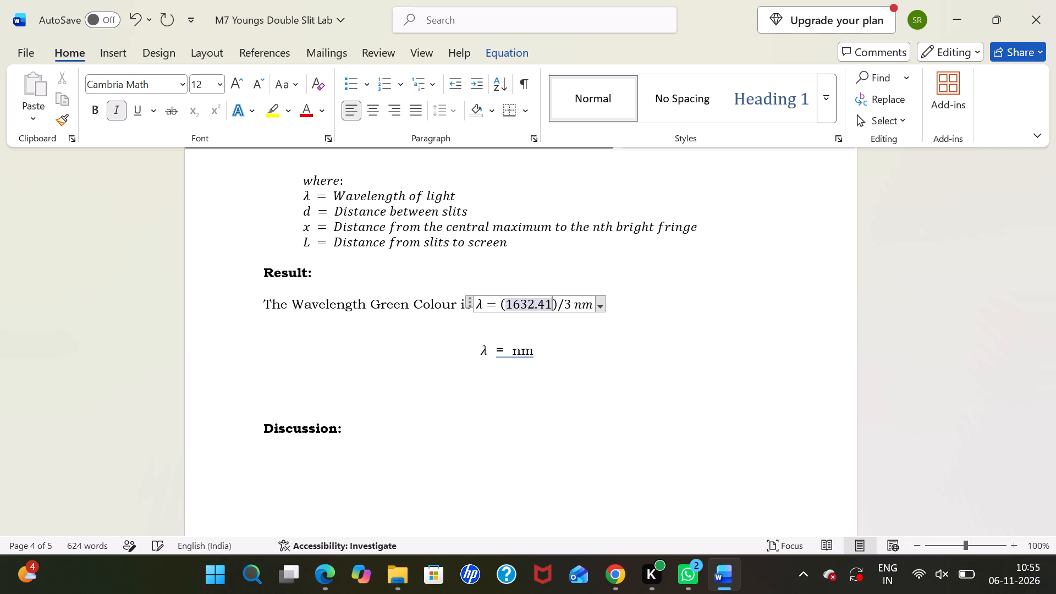
Enter 544.13 before nm on the final λ line of the Result section.
click(511, 354)
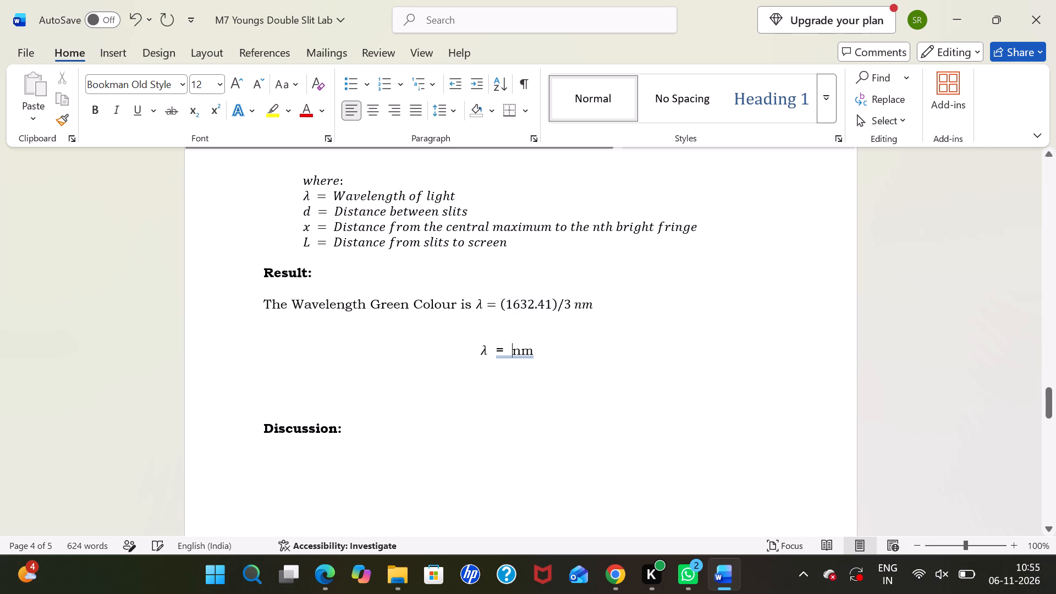
text(544)
key(period)
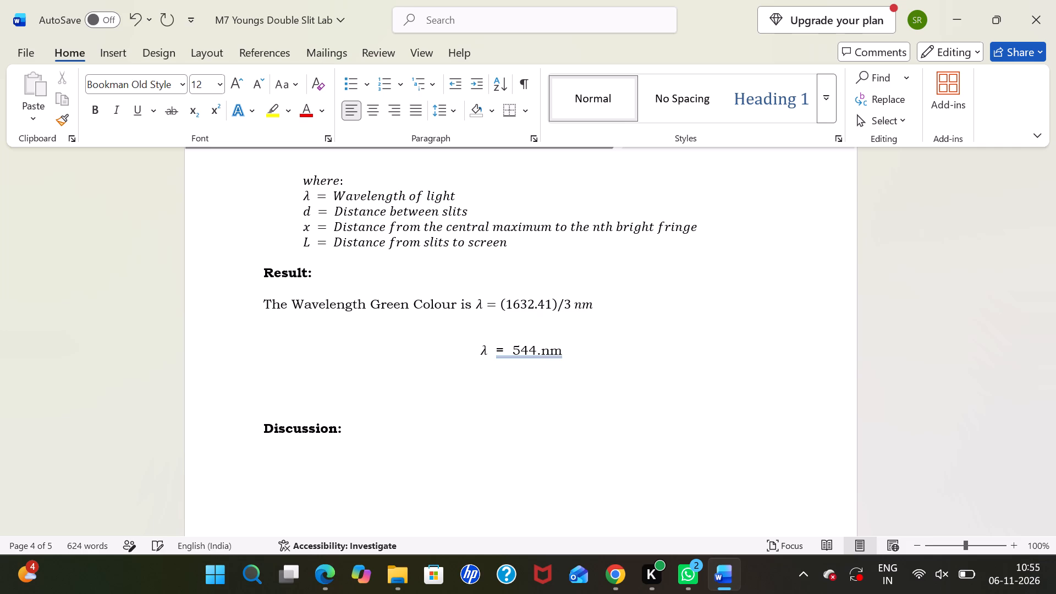
text(13)
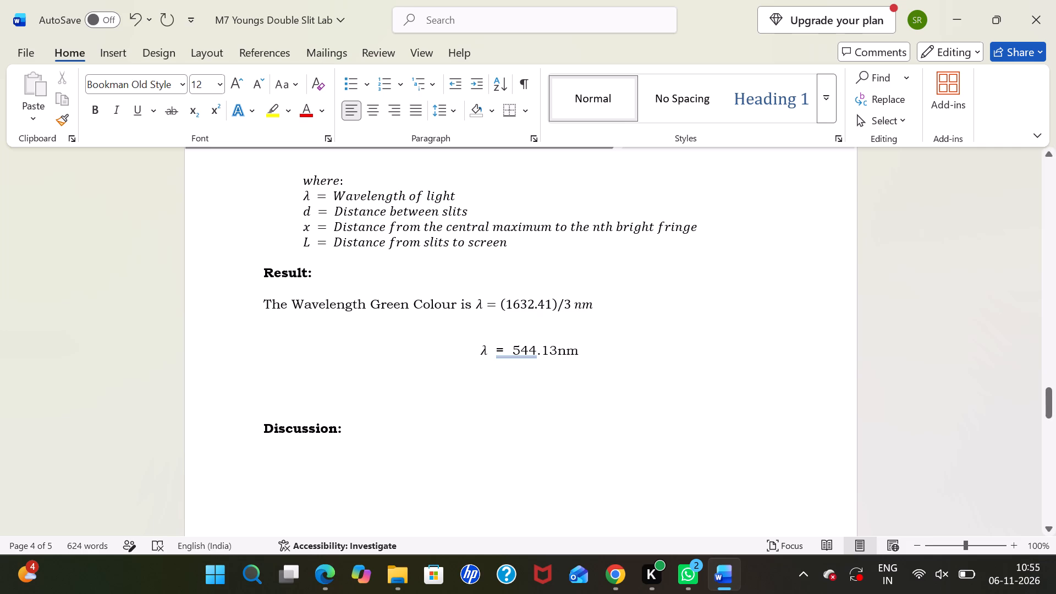
Review the viva questions, Result section, wavelength calculations and observations table for the entered values.
scroll(623, 404, down, 2)
scroll(623, 404, up, 4)
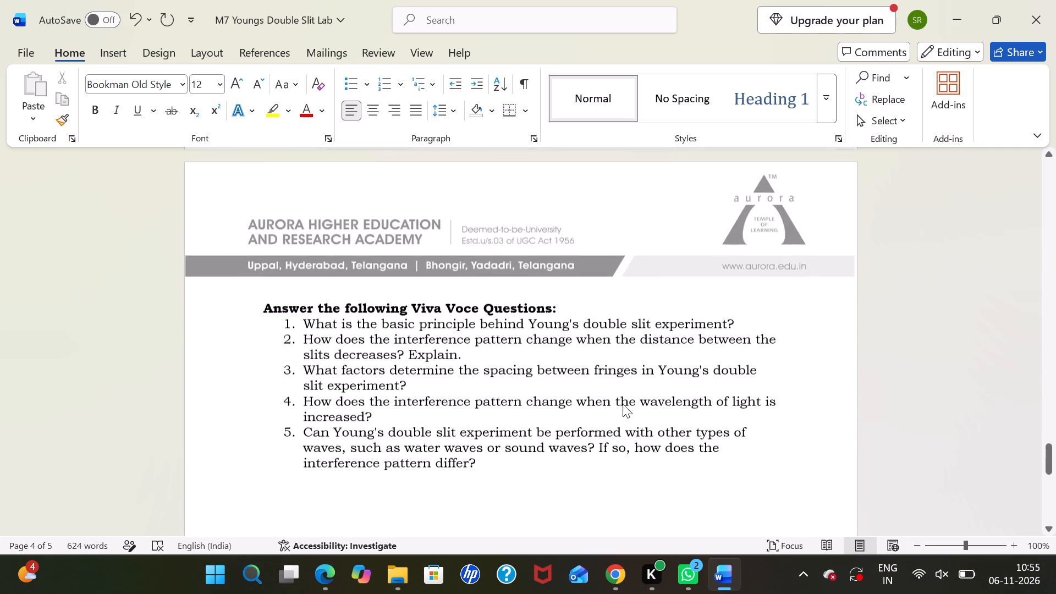
scroll(623, 404, up, 5)
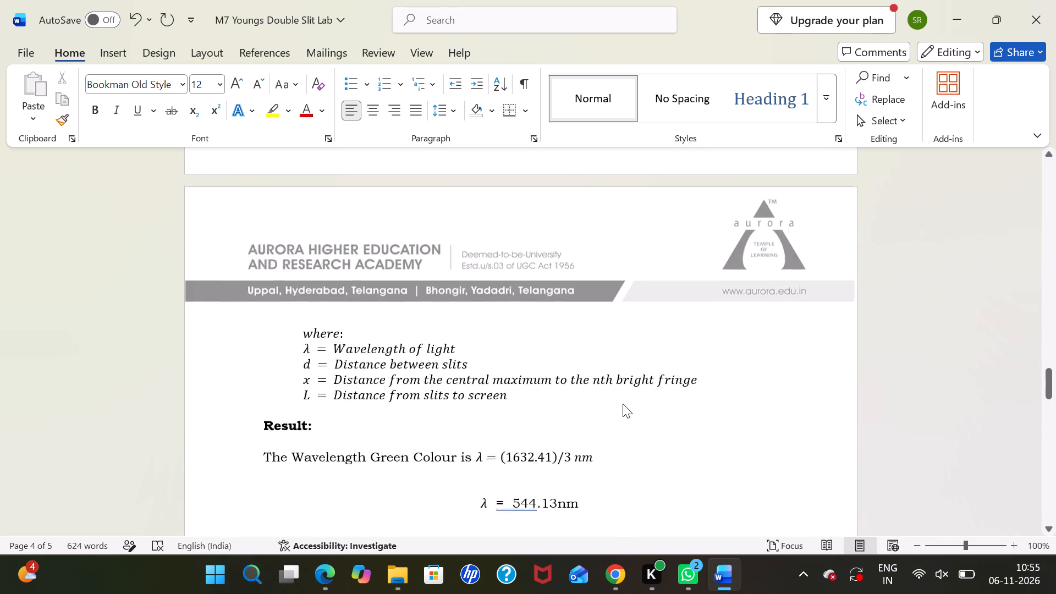
scroll(623, 404, up, 3)
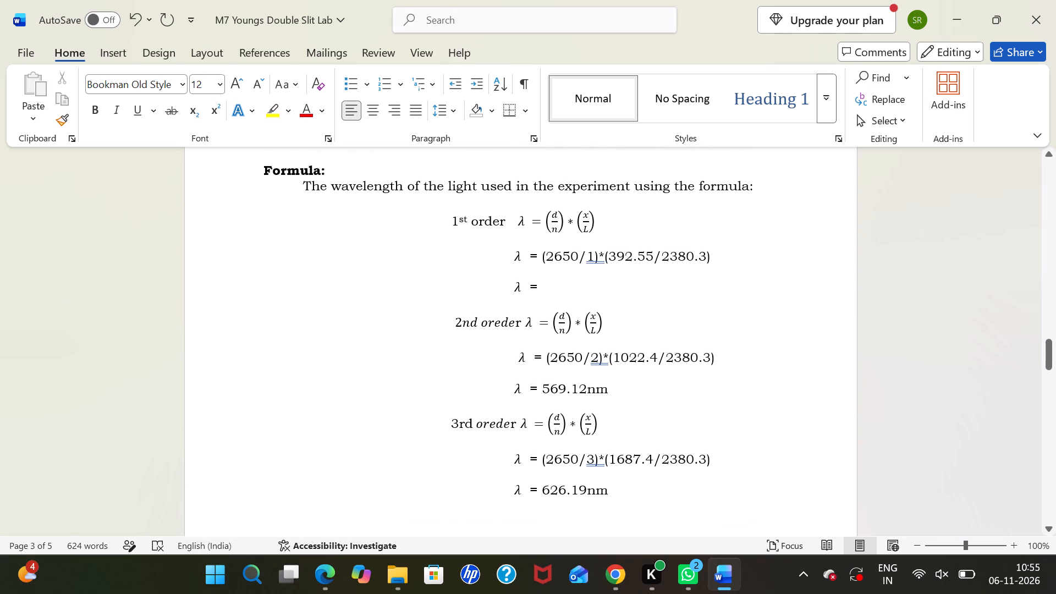
scroll(623, 404, up, 1)
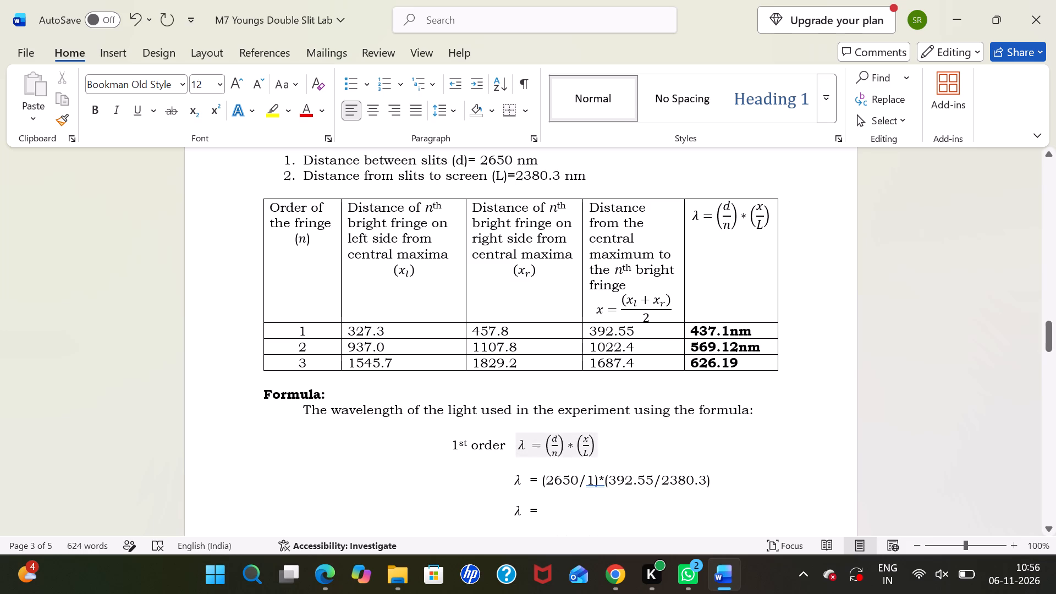
scroll(538, 407, down, 2)
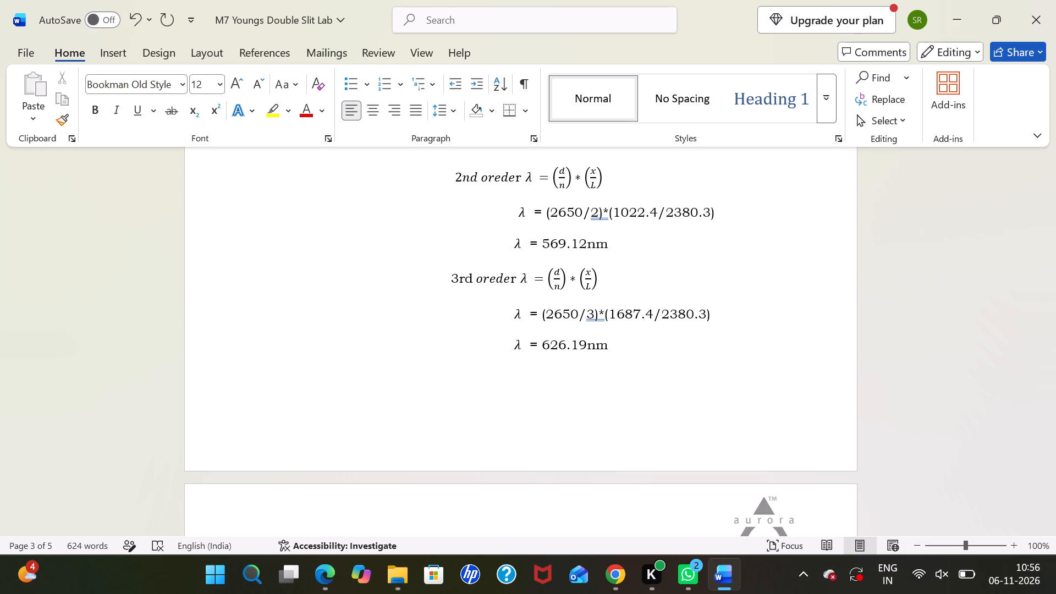
scroll(566, 345, up, 4)
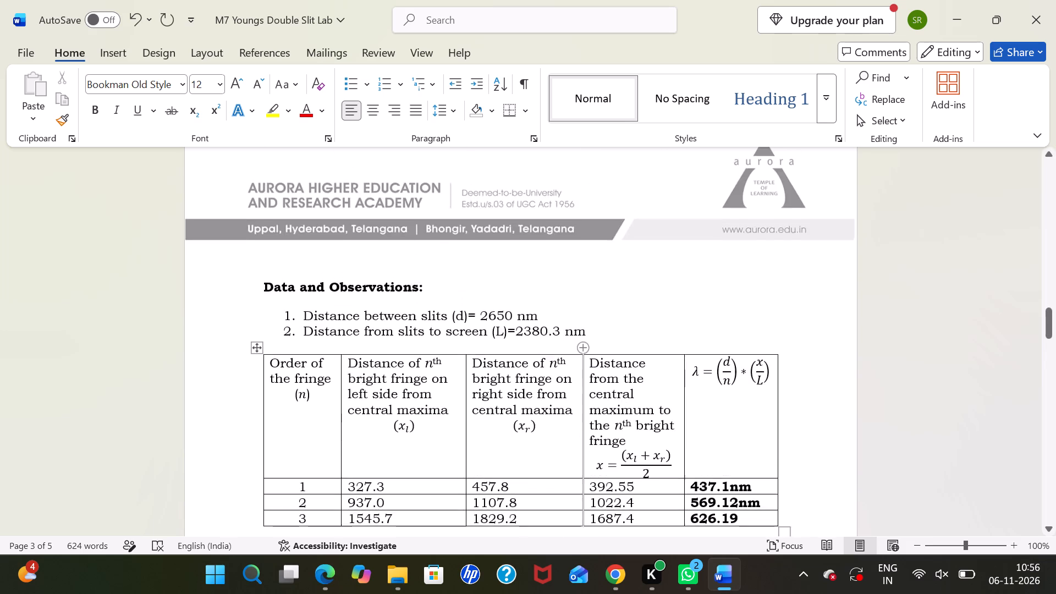
Enter the student's name in the Student Name field of the first page's details table.
scroll(566, 345, up, 9)
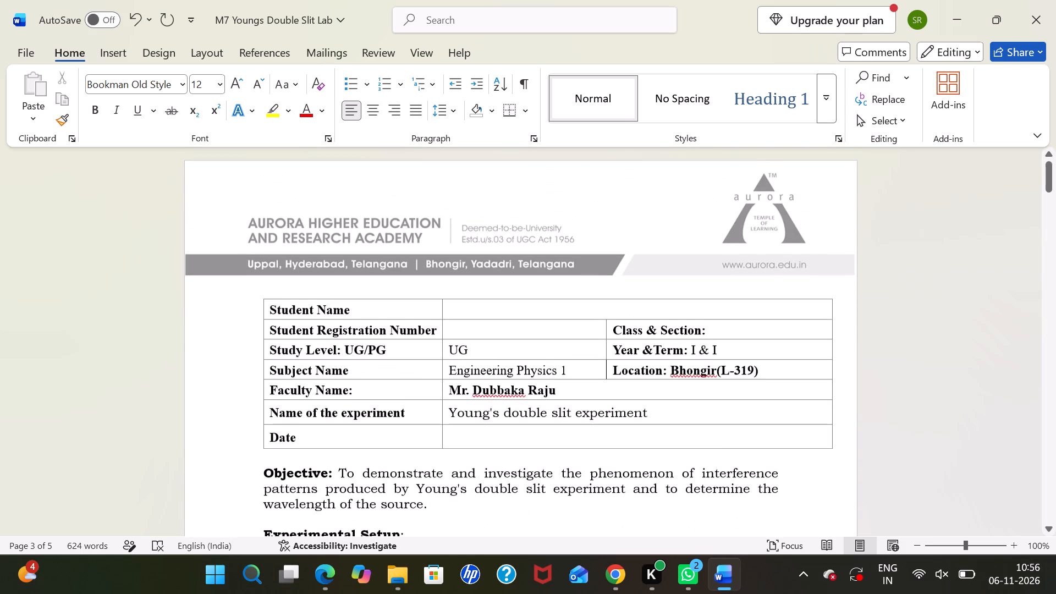
scroll(566, 345, up, 1)
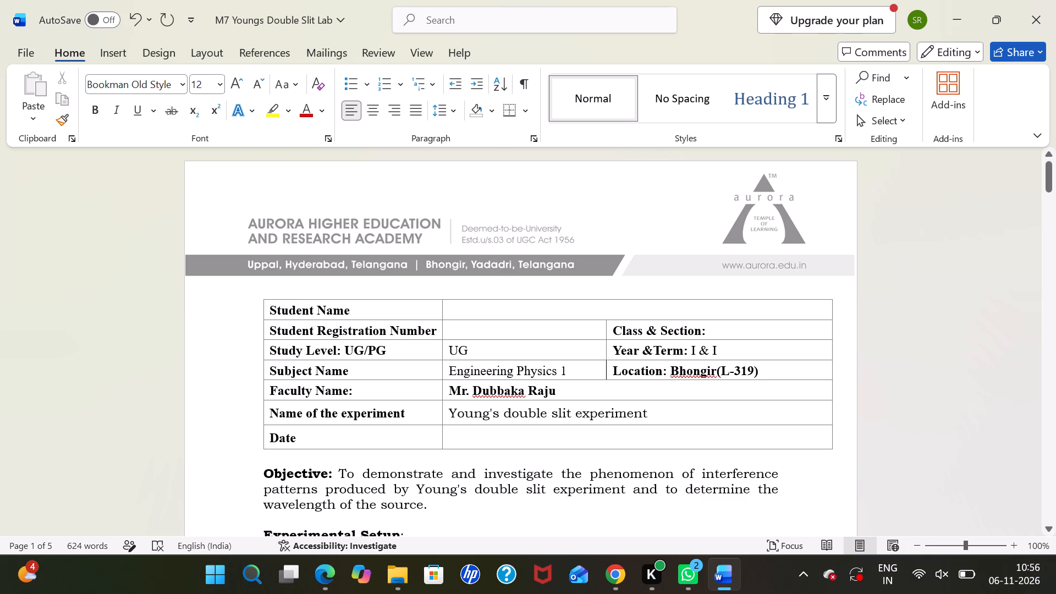
click(538, 312)
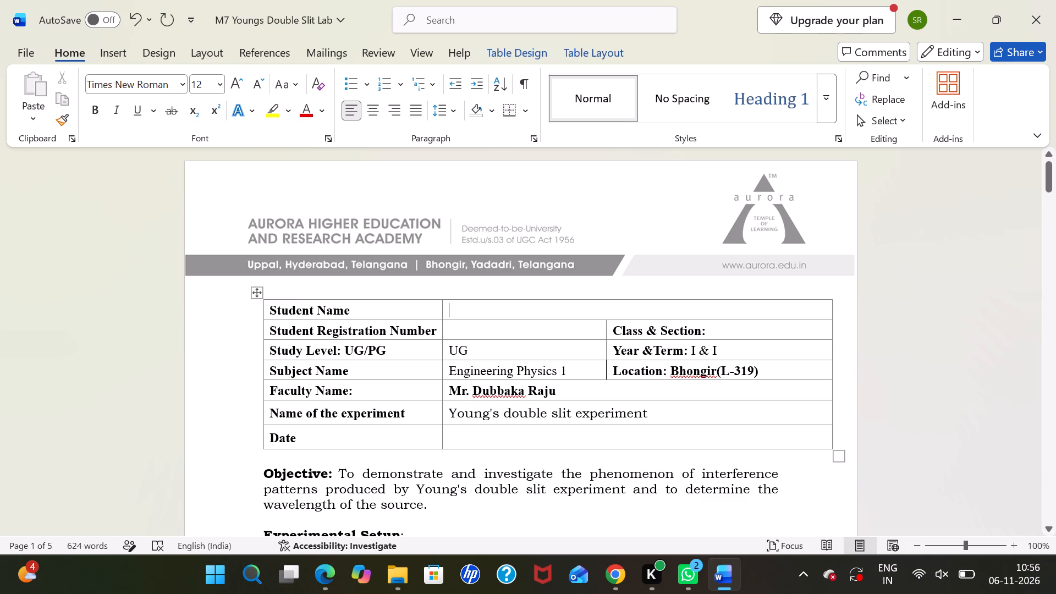
text(VED)
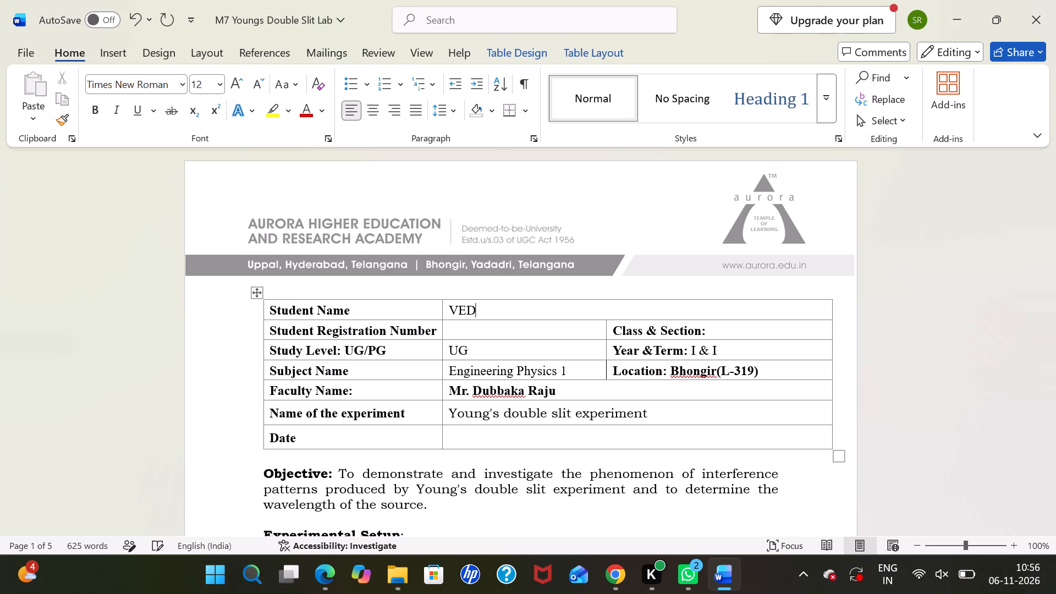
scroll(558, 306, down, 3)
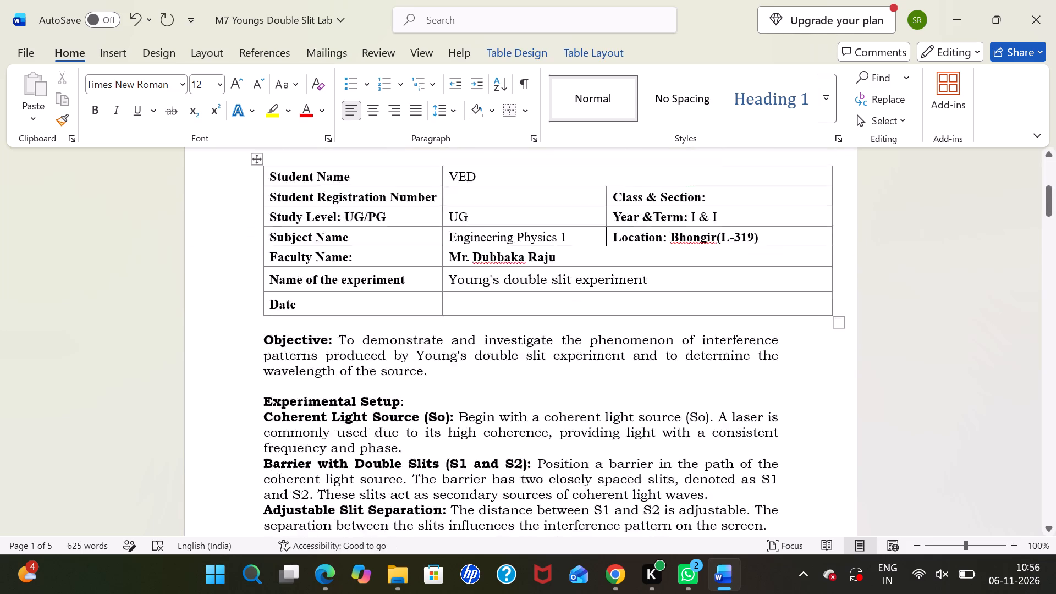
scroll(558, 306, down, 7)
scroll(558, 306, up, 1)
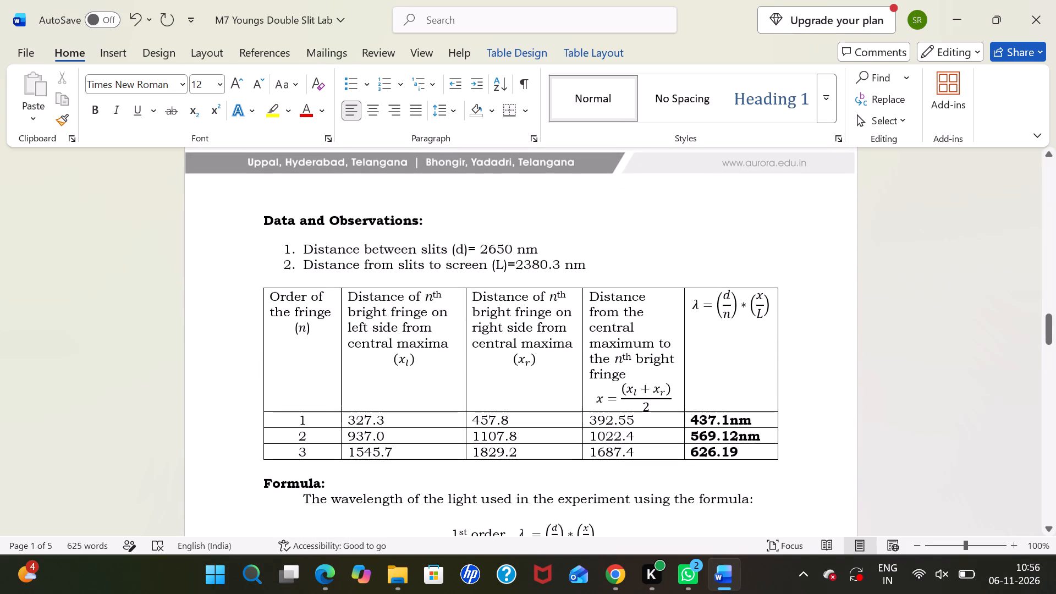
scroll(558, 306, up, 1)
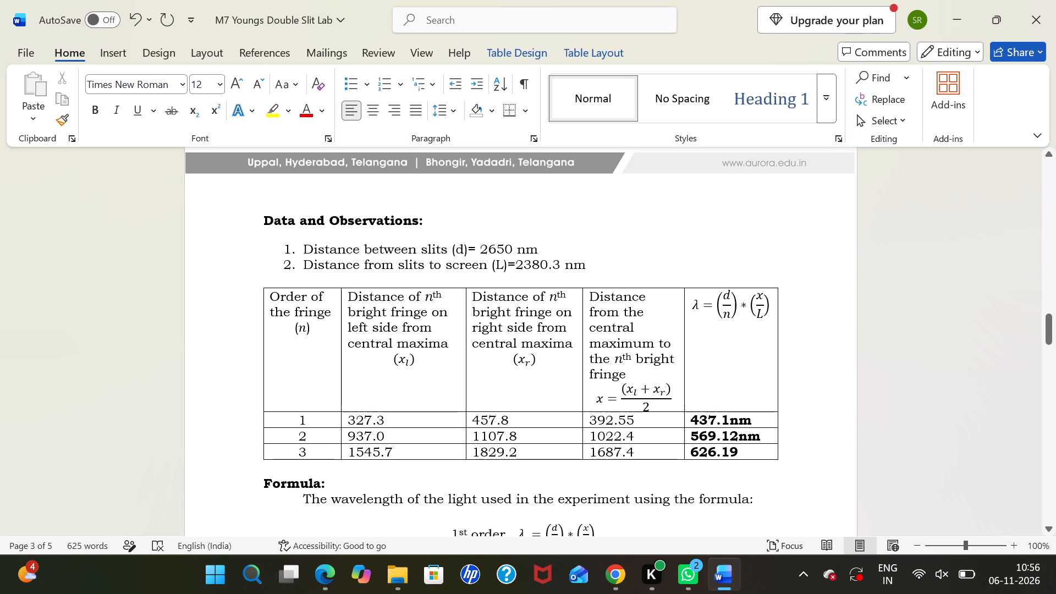
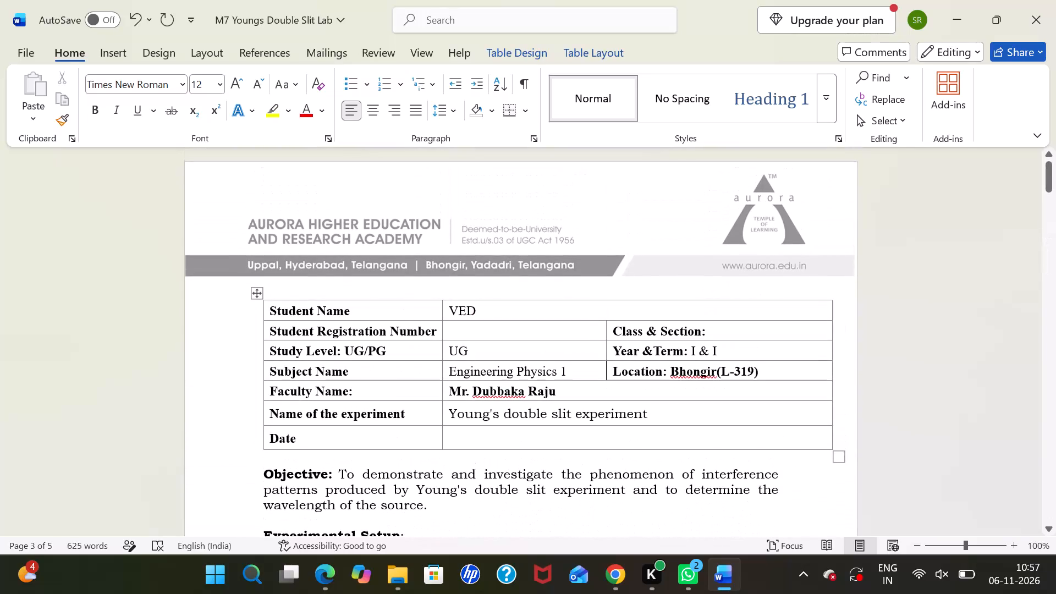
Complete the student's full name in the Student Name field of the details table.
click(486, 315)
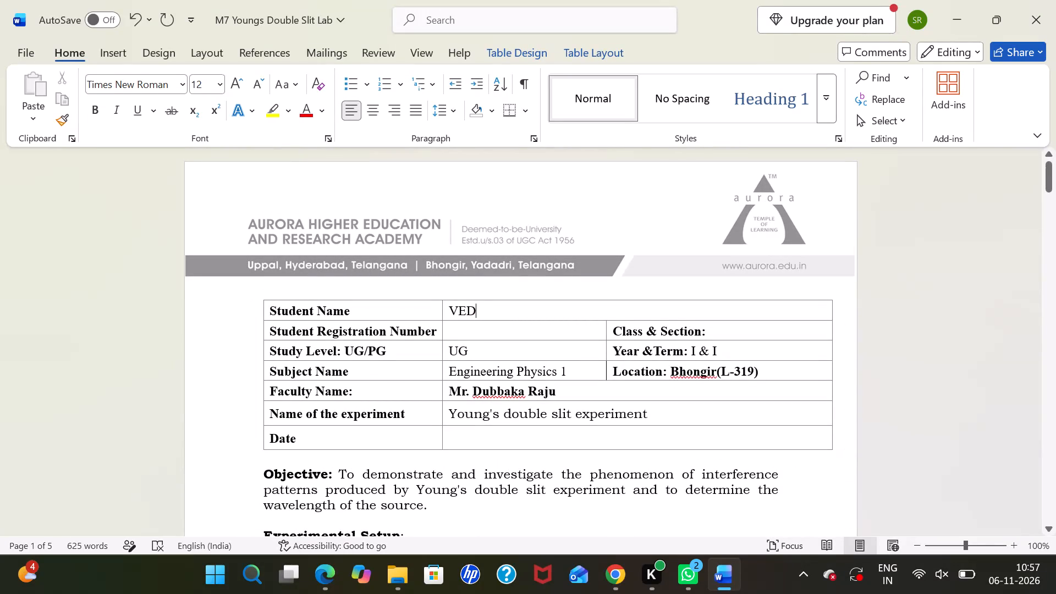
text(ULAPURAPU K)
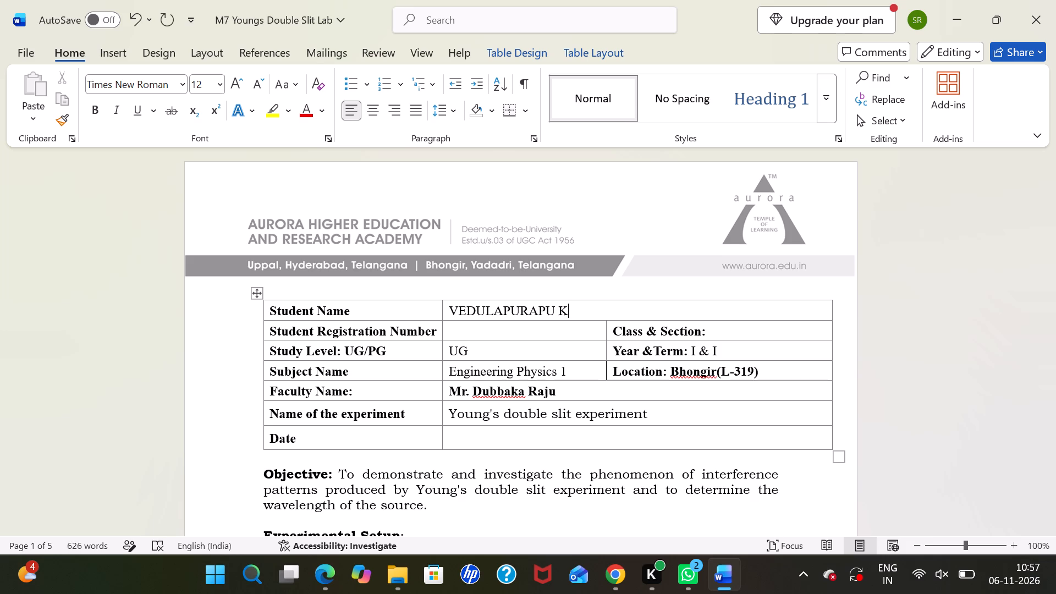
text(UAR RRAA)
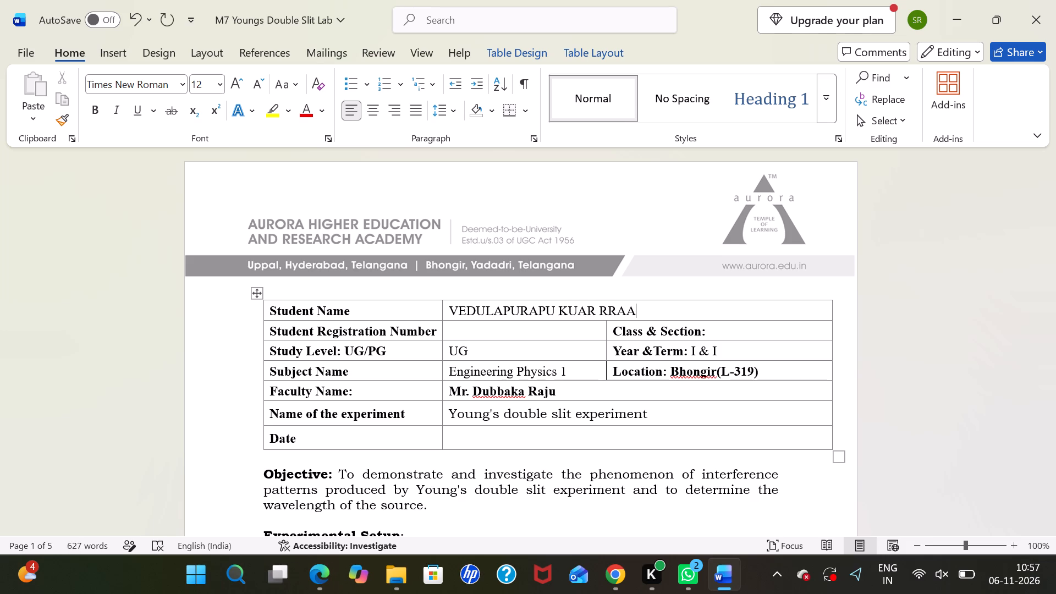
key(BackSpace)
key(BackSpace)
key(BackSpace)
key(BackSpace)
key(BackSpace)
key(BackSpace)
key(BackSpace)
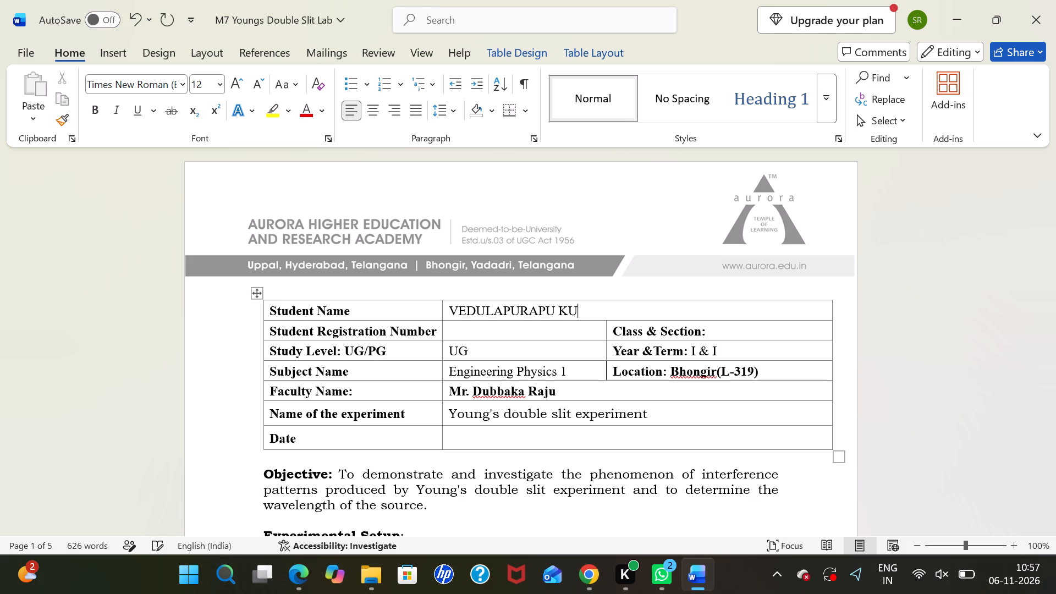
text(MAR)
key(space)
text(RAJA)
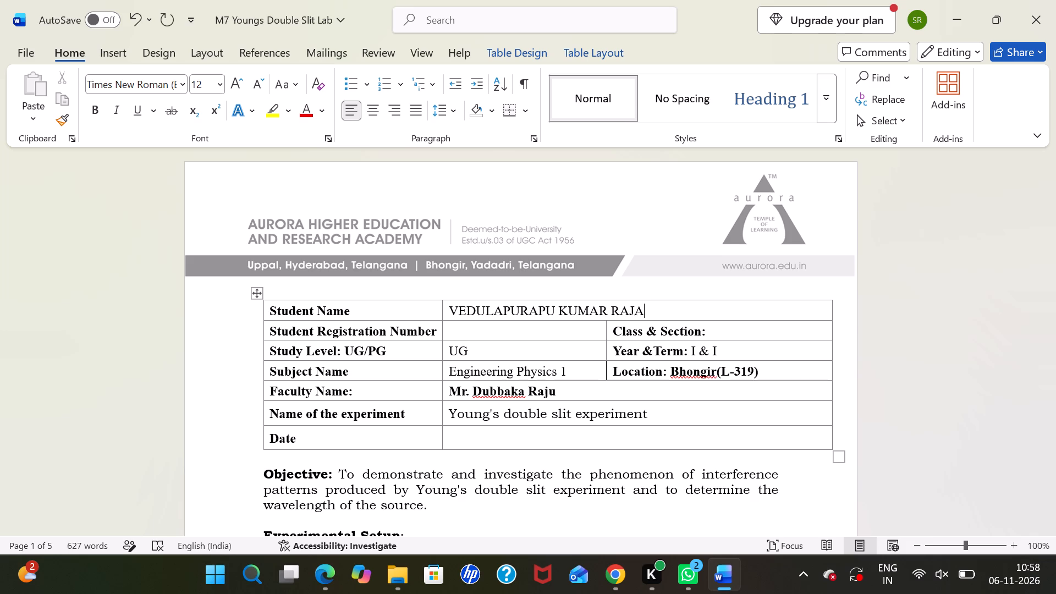
Delete the entire name from the Student Name field, leaving the cell empty.
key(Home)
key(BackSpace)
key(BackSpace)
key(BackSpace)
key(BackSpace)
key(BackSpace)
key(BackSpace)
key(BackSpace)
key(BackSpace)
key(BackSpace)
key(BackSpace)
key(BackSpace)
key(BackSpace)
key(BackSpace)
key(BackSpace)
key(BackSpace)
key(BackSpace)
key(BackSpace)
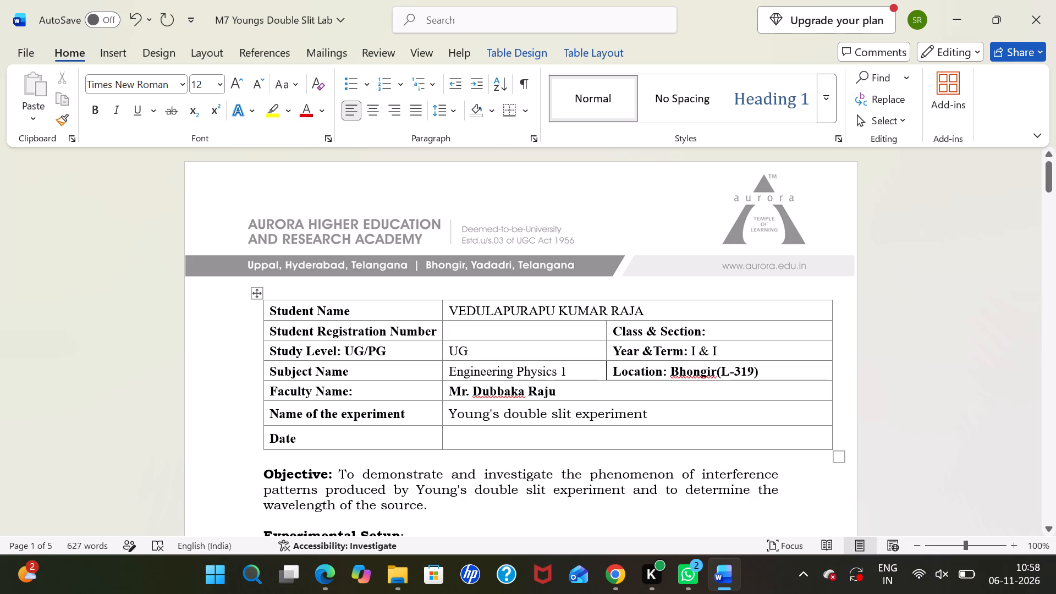
click(647, 312)
key(BackSpace)
key(BackSpace)
key(BackSpace)
key(BackSpace)
key(BackSpace)
key(BackSpace)
key(BackSpace)
key(BackSpace)
key(BackSpace)
key(BackSpace)
key(BackSpace)
key(BackSpace)
key(BackSpace)
key(BackSpace)
key(BackSpace)
key(BackSpace)
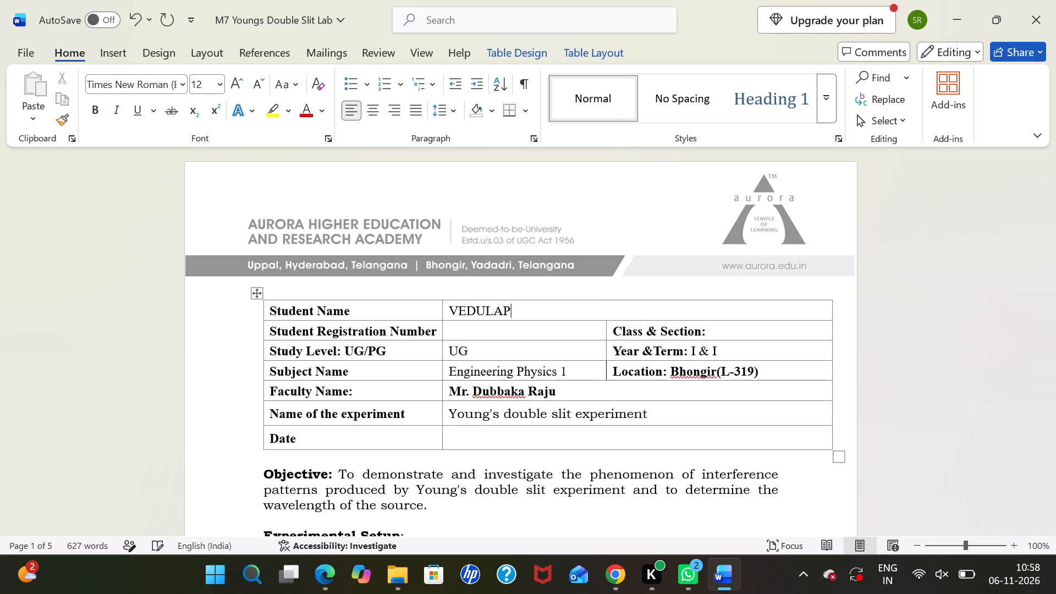
key(BackSpace)
key(BackSpace)
key(BackSpace)
key(BackSpace)
key(BackSpace)
key(BackSpace)
key(BackSpace)
key(BackSpace)
key(BackSpace)
key(BackSpace)
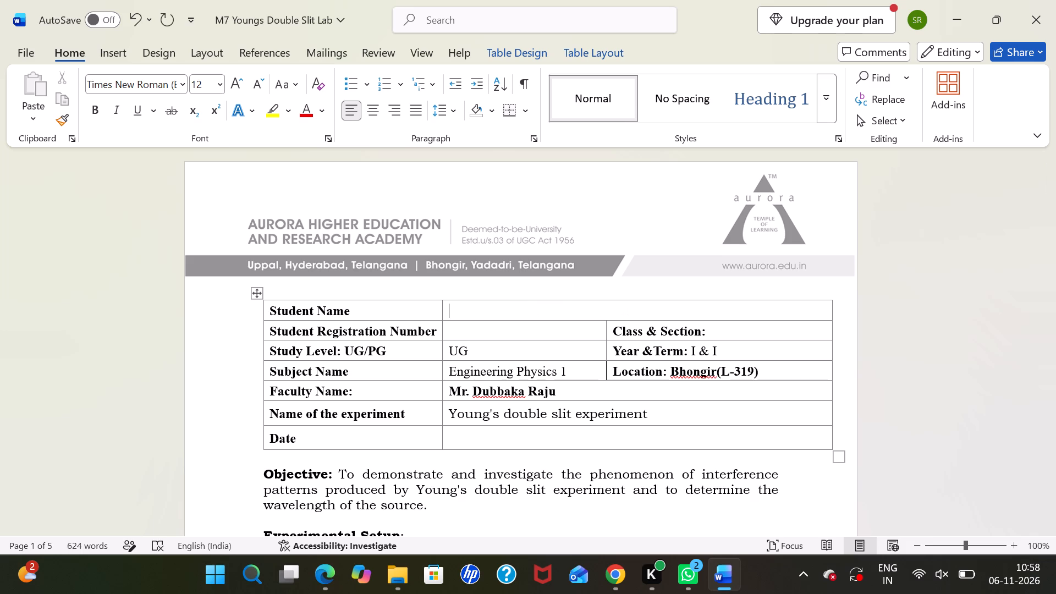